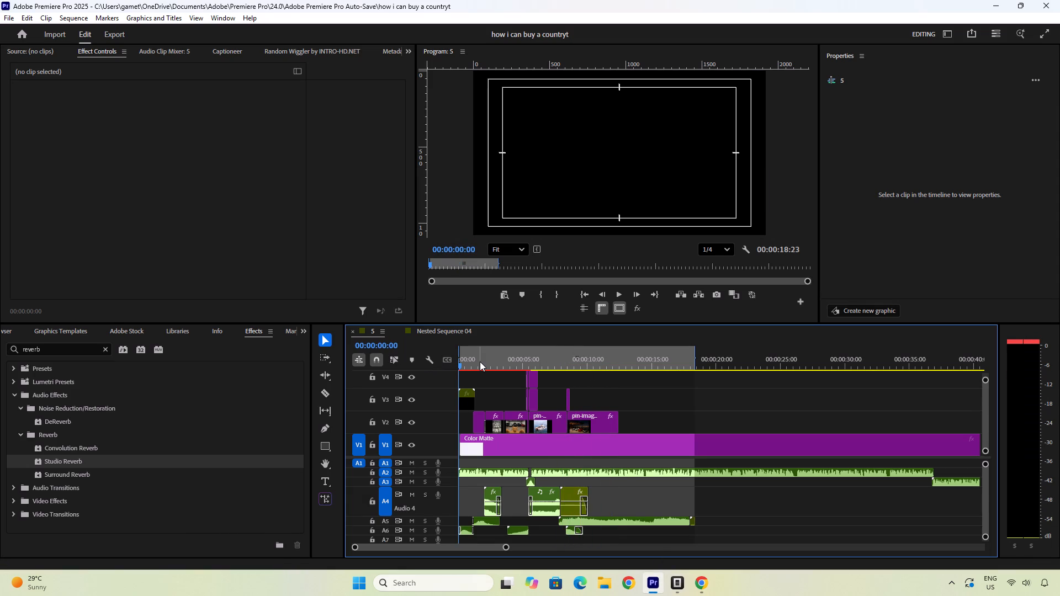
key("space")
left_click_drag(480, 361, 473, 361)
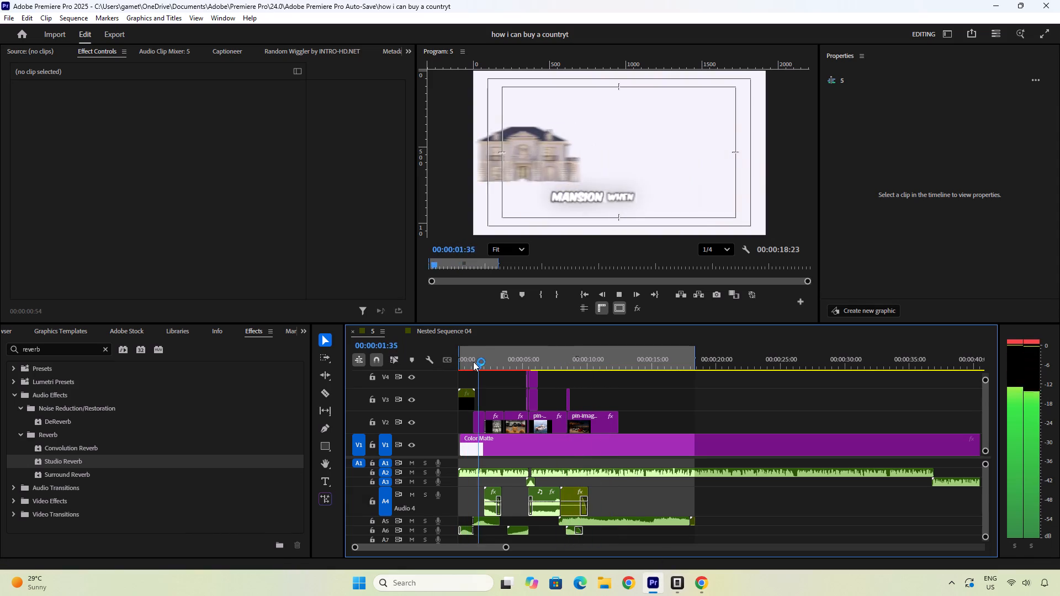
left_click_drag(473, 361, 448, 363)
key("space")
key("space")
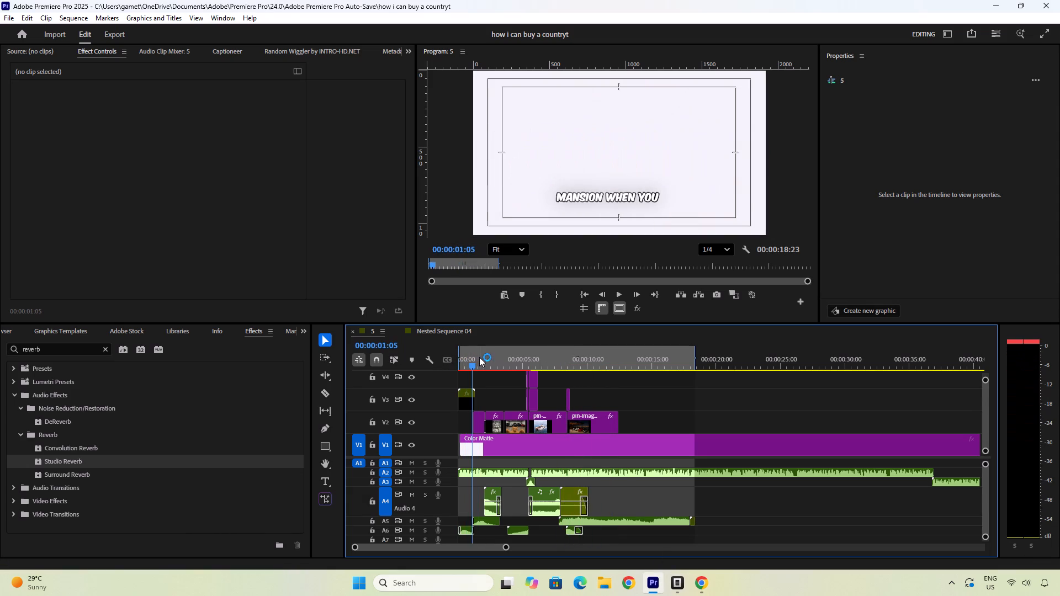
key("space")
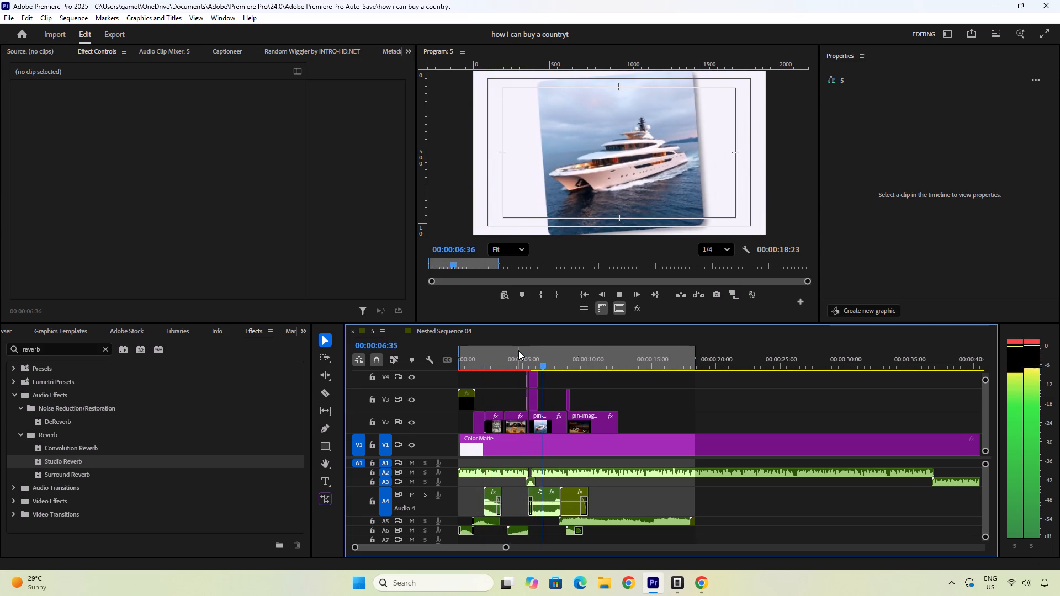
left_click_drag(539, 358, 483, 362)
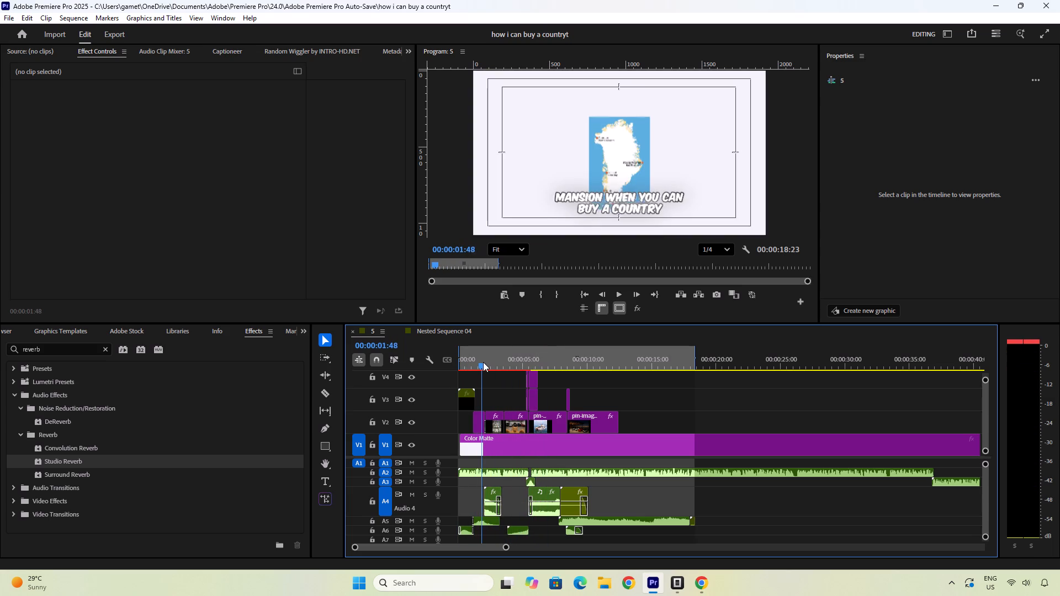
left_click_drag(483, 362, 473, 363)
Replay the first two seconds of sequence 5 with the subtitle clips on V5 enlarged on the timeline.
scroll(487, 401, "up", 6, "ctrl")
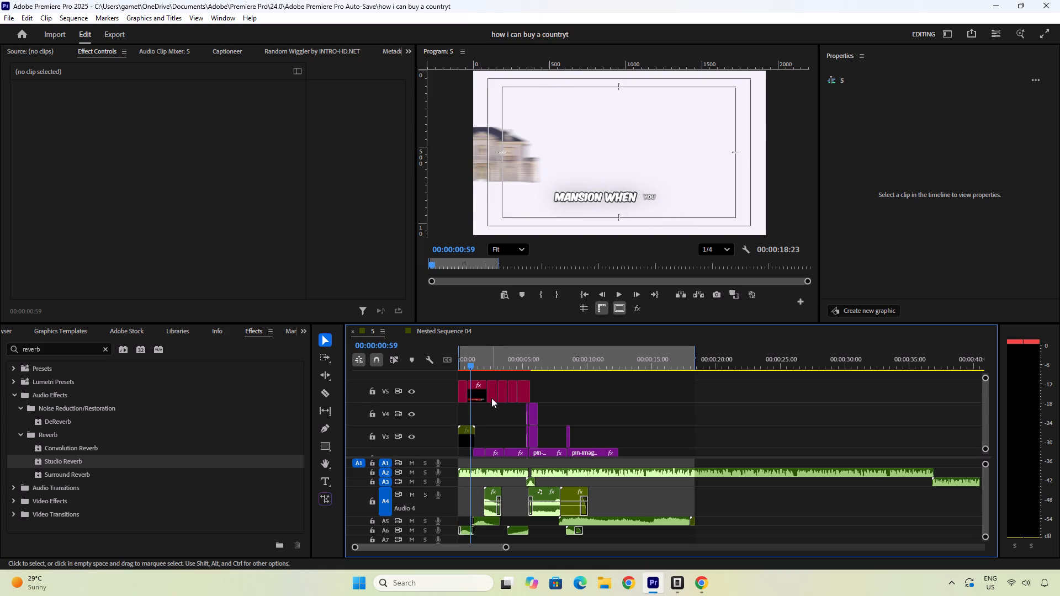
scroll(491, 398, "up", 20, "alt")
scroll(491, 398, "up", 16, "alt")
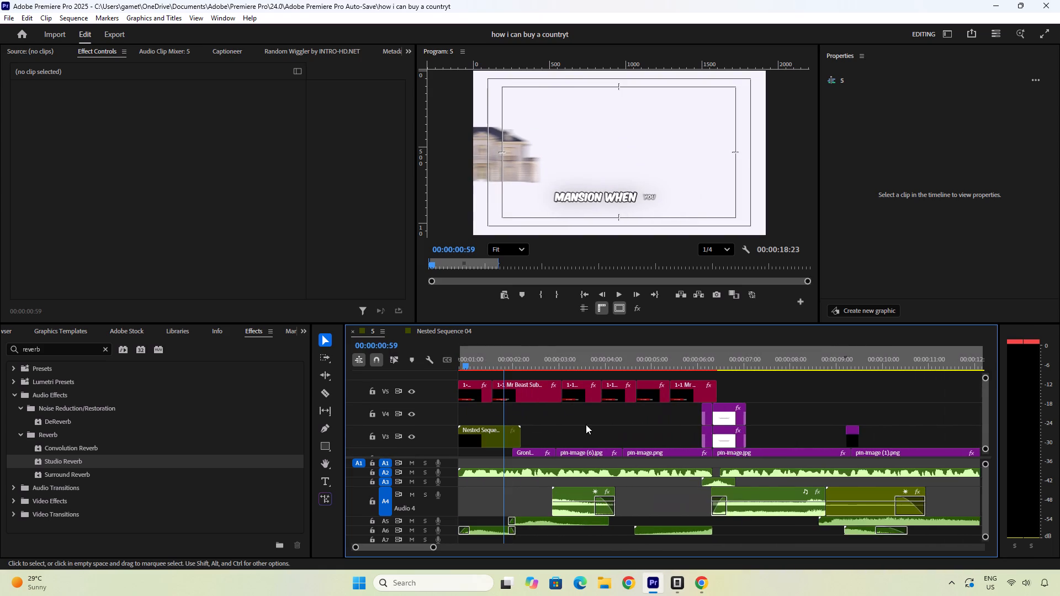
scroll(586, 424, "up", 4, "alt")
left_click_drag(495, 358, 461, 358)
key("space")
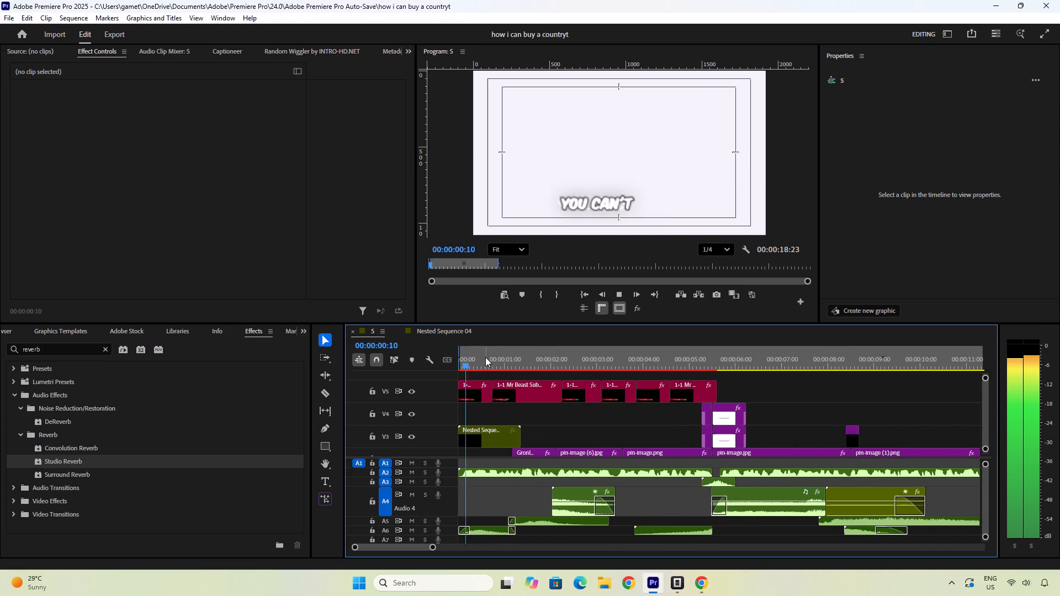
key("space")
key("space")
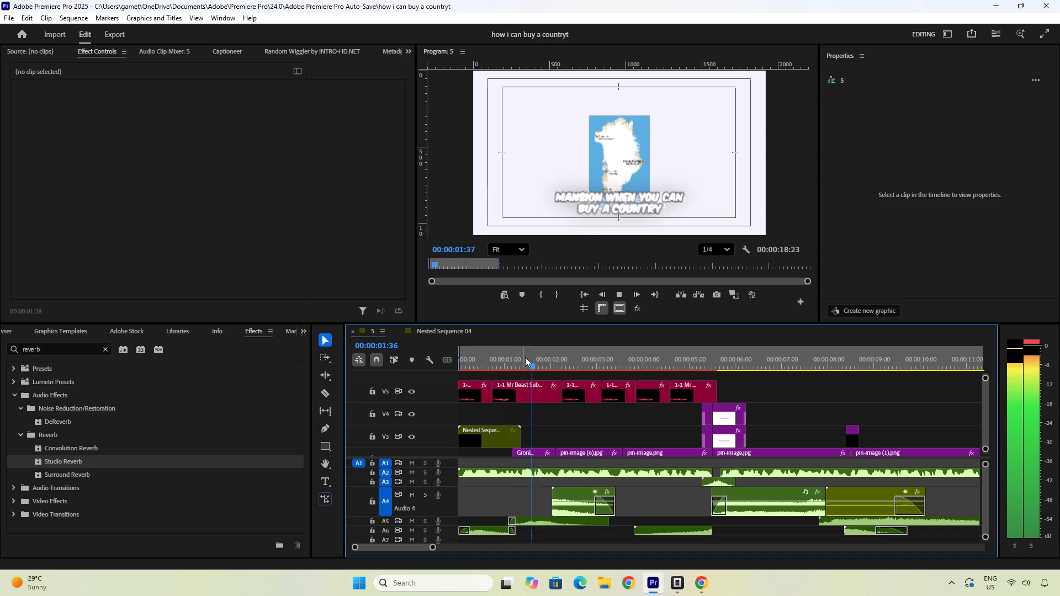
key("space")
Select the "mansion when you can buy a country" subtitle clip on V5 with the playhead at 00:00:01:24.
left_click_drag(547, 363, 472, 364)
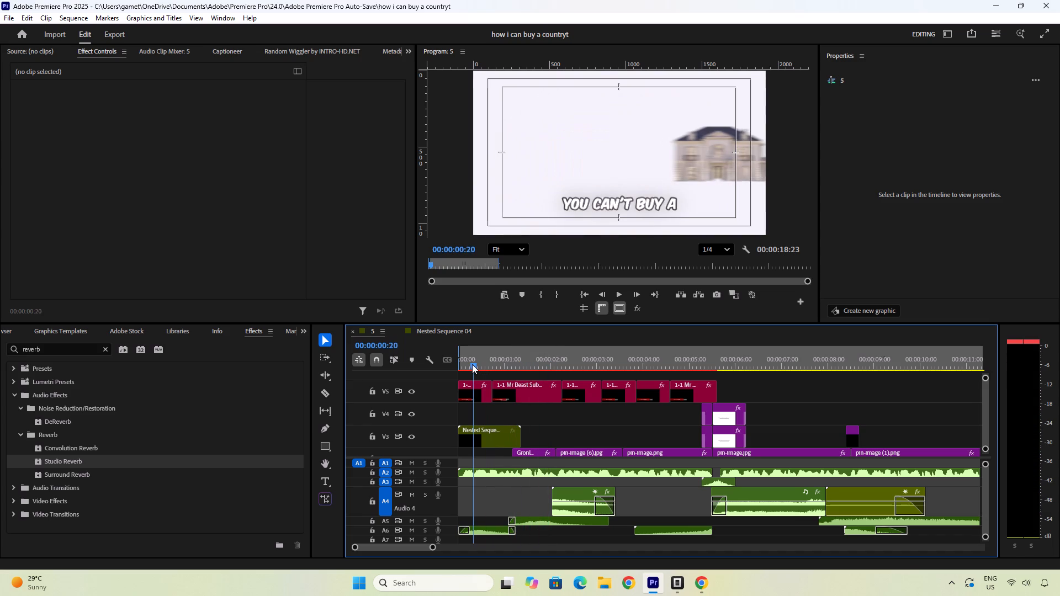
left_click_drag(472, 364, 521, 363)
left_click(526, 395)
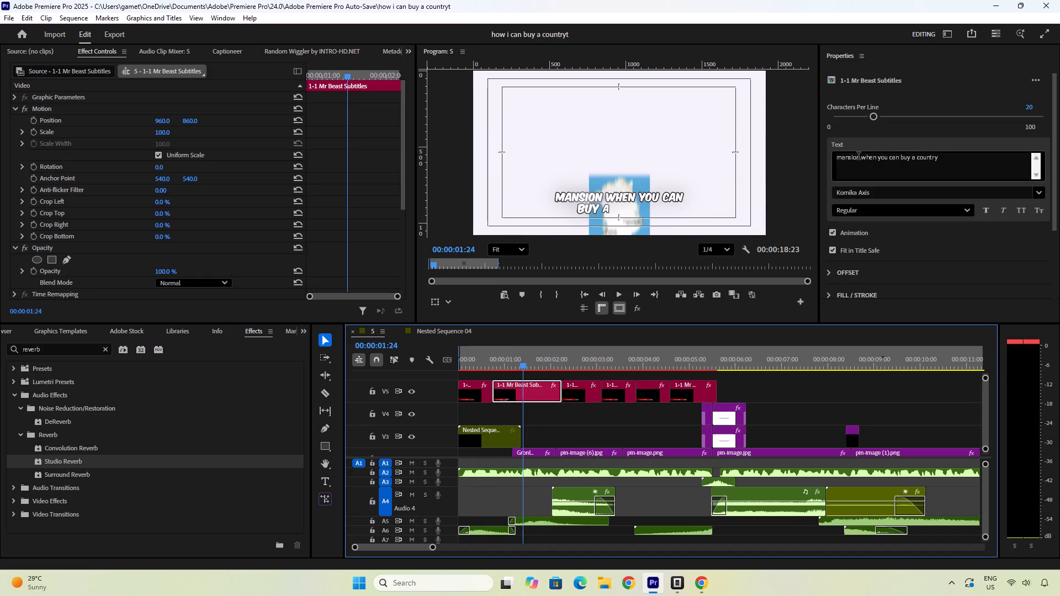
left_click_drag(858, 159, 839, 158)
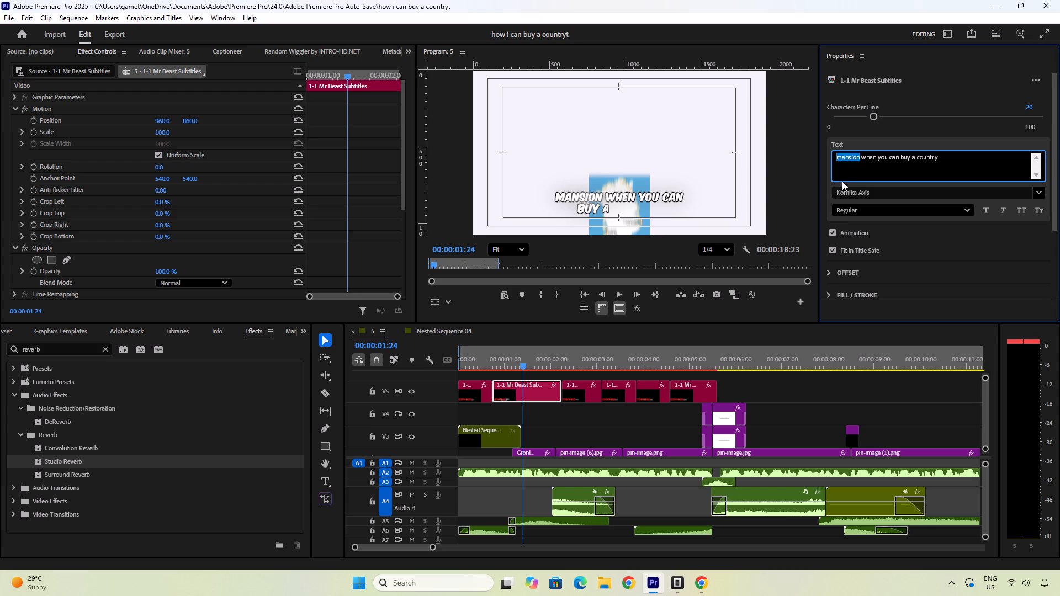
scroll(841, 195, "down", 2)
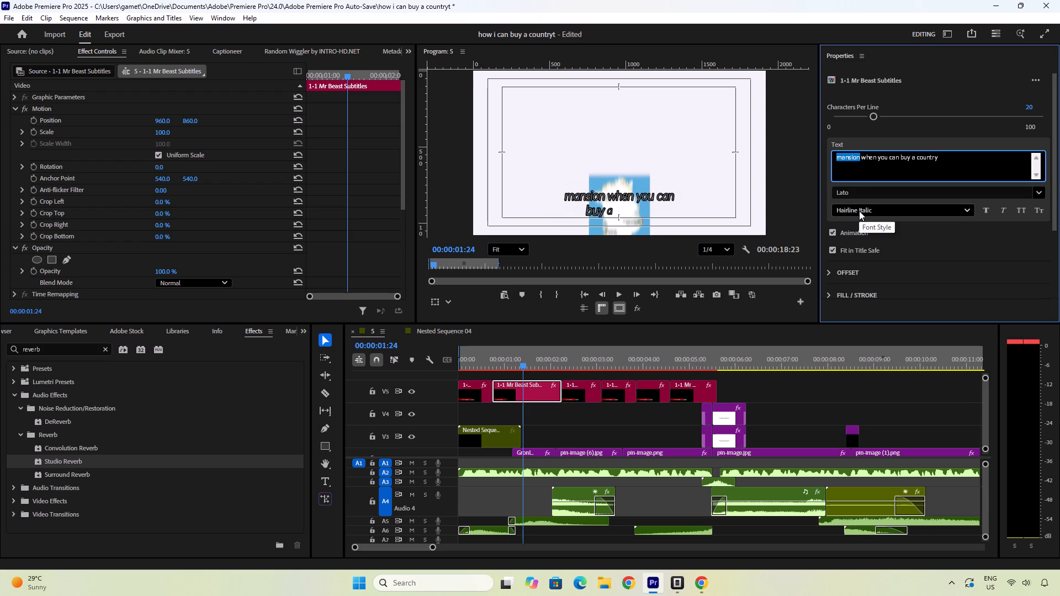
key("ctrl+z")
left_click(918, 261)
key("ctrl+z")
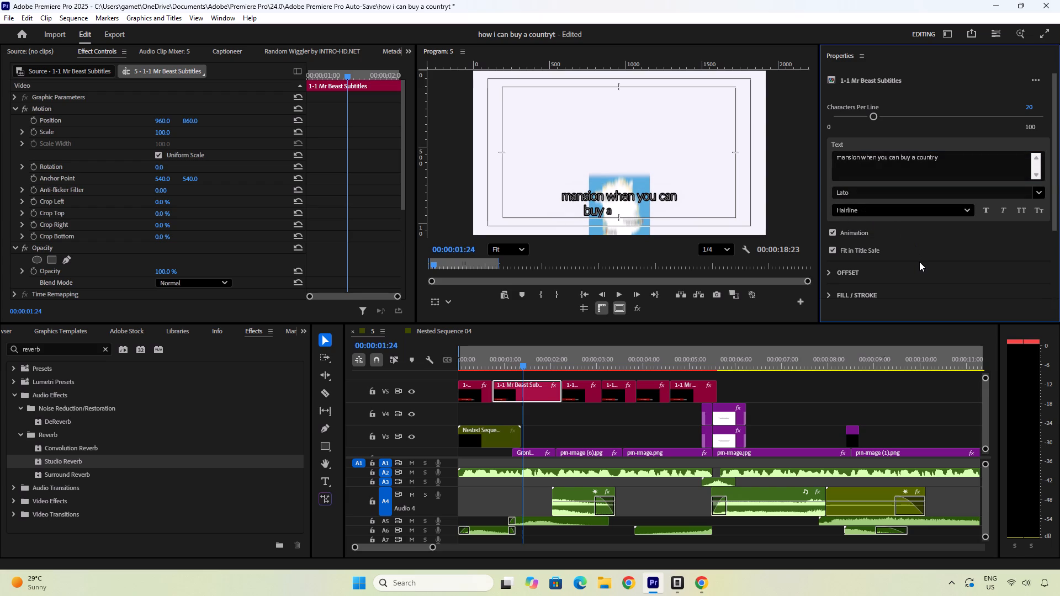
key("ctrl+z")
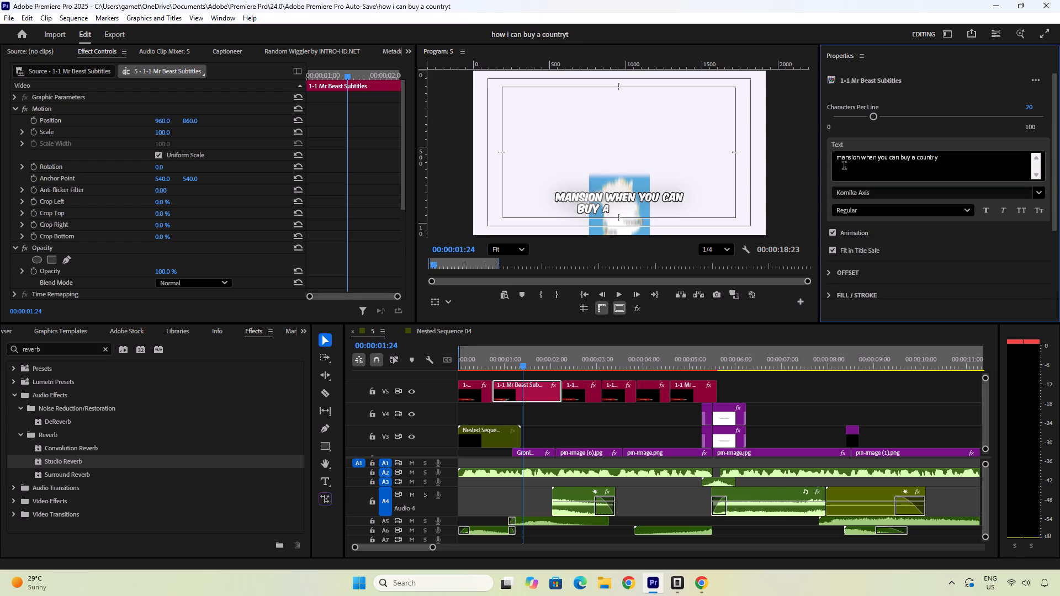
Set the fill color of the "mansion when you can buy a country" subtitle to orange-yellow FFAA07.
double_click(845, 162)
scroll(903, 279, "down", 8)
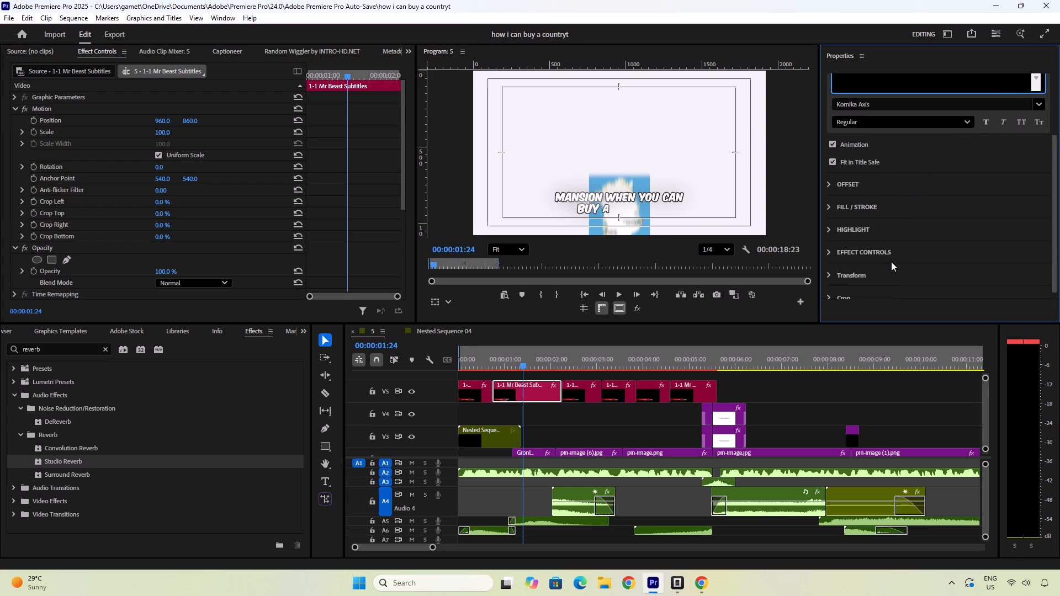
left_click(828, 204)
left_click(848, 223)
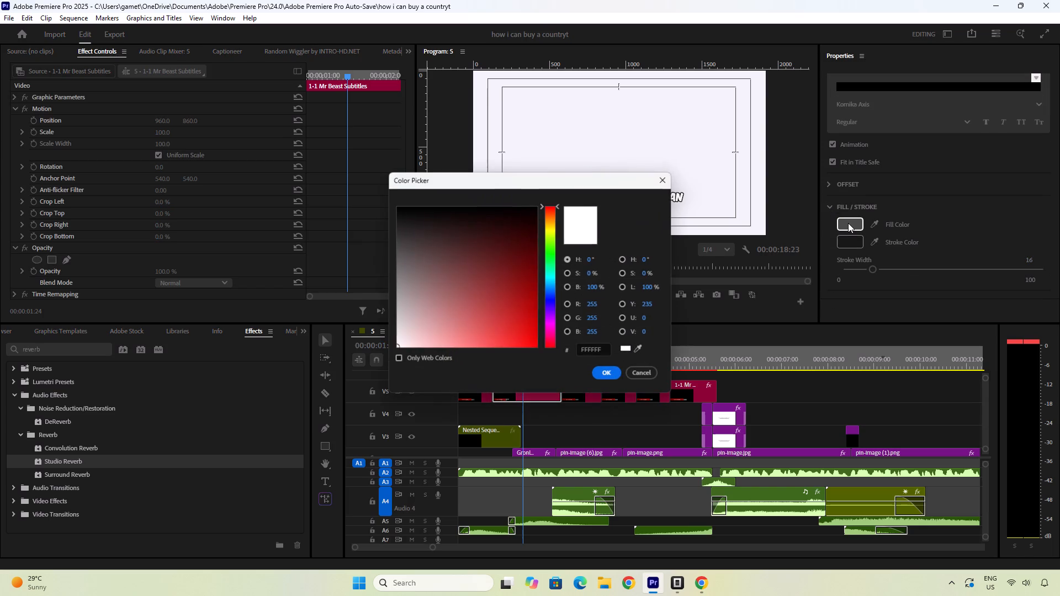
left_click_drag(551, 241, 553, 227)
left_click_drag(519, 306, 524, 322)
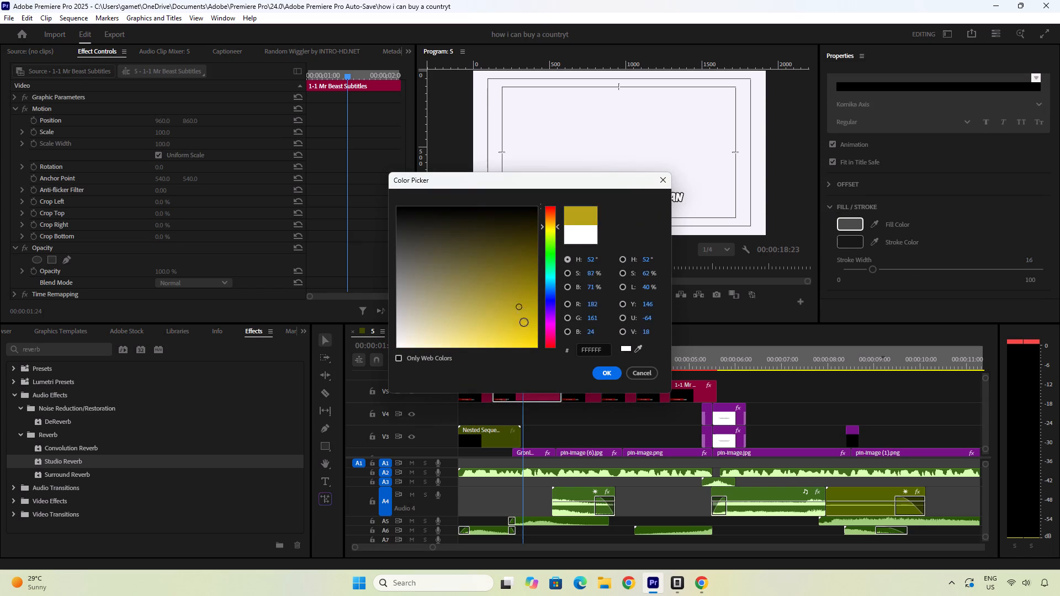
left_click_drag(524, 322, 544, 369)
left_click(603, 368)
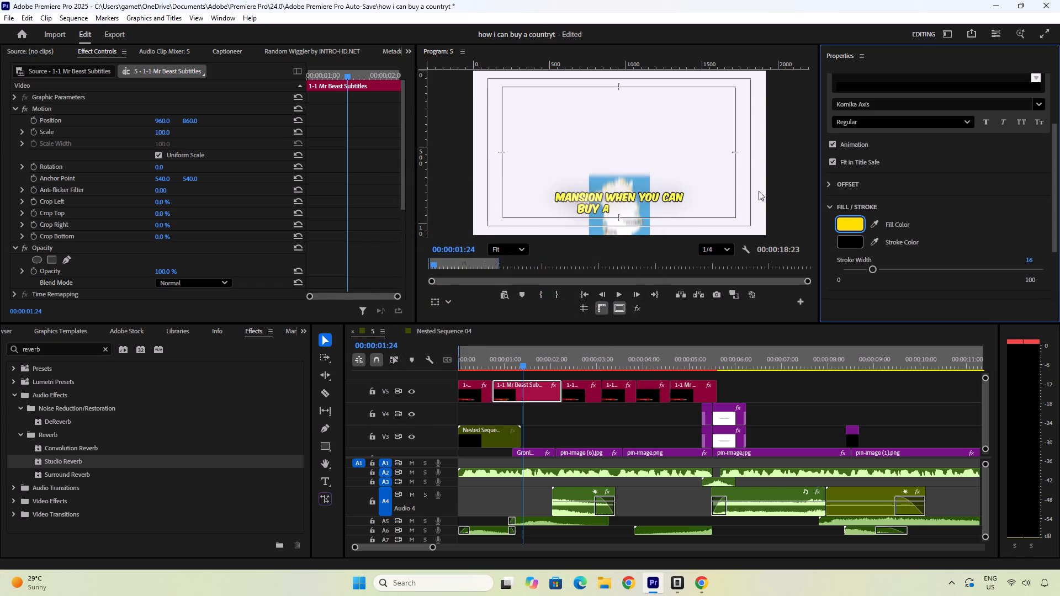
left_click(850, 226)
left_click(550, 225)
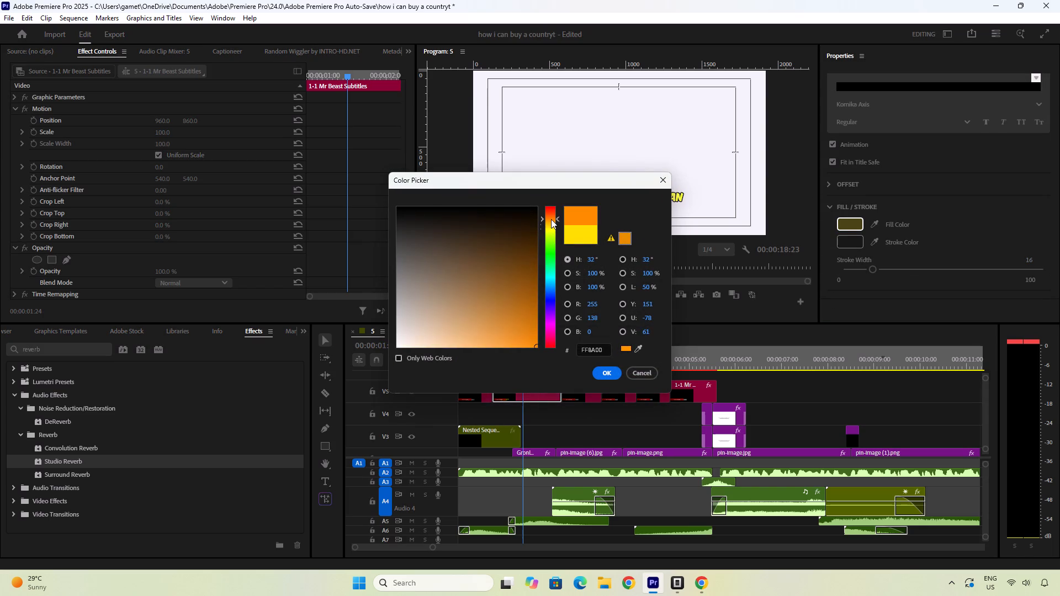
left_click_drag(504, 336, 533, 370)
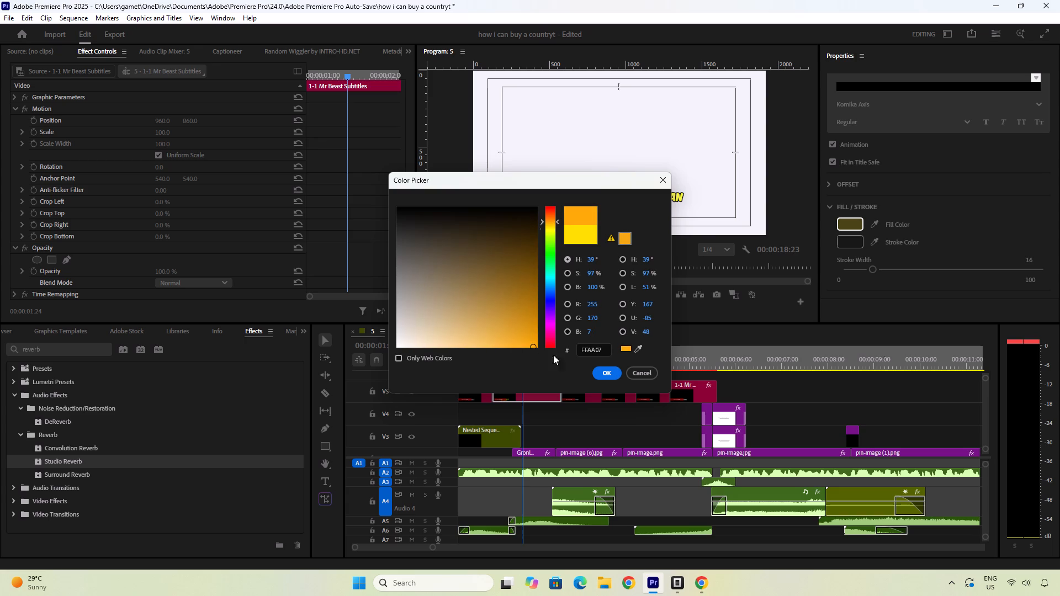
left_click(598, 369)
Inspect the recolored subtitle close up in the preview and play the opening of sequence 5 from the start.
scroll(628, 202, "up", 11)
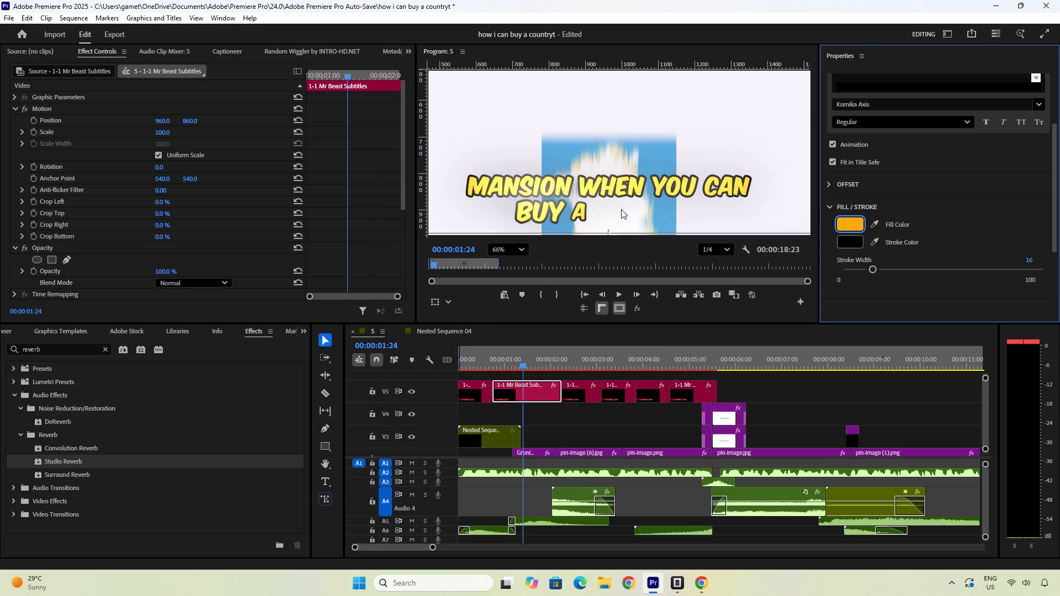
scroll(621, 209, "up", 2)
scroll(506, 189, "down", 1)
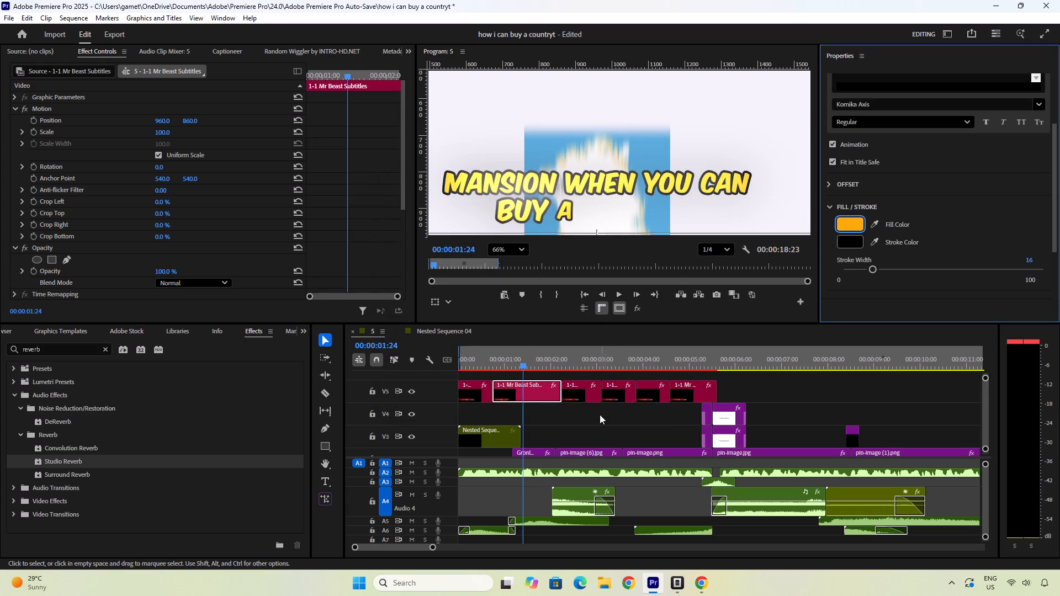
left_click(544, 432)
left_click(520, 355)
left_click(554, 427)
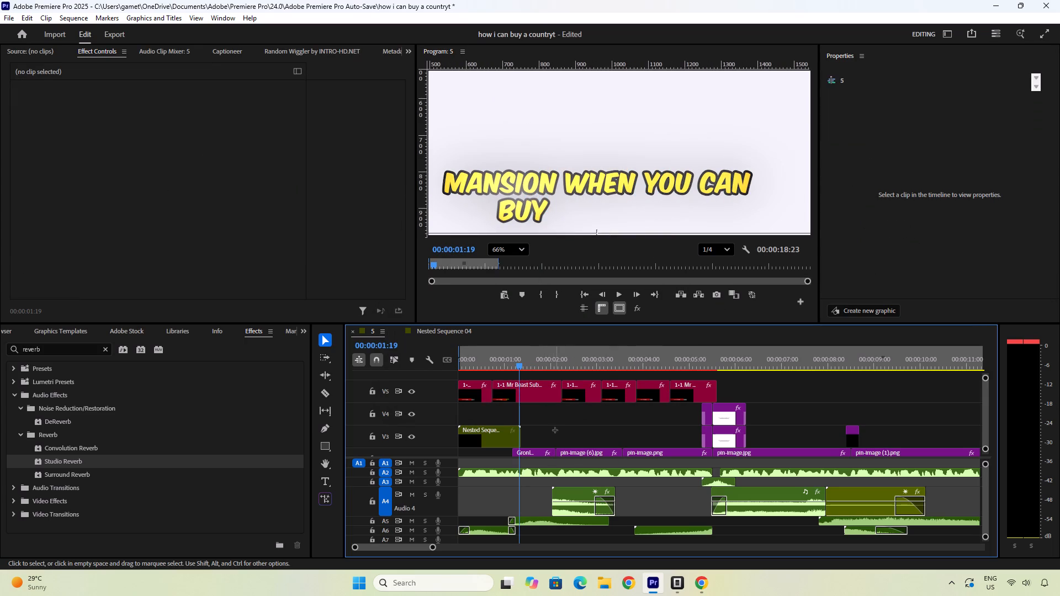
left_click_drag(511, 361, 452, 364)
key("space")
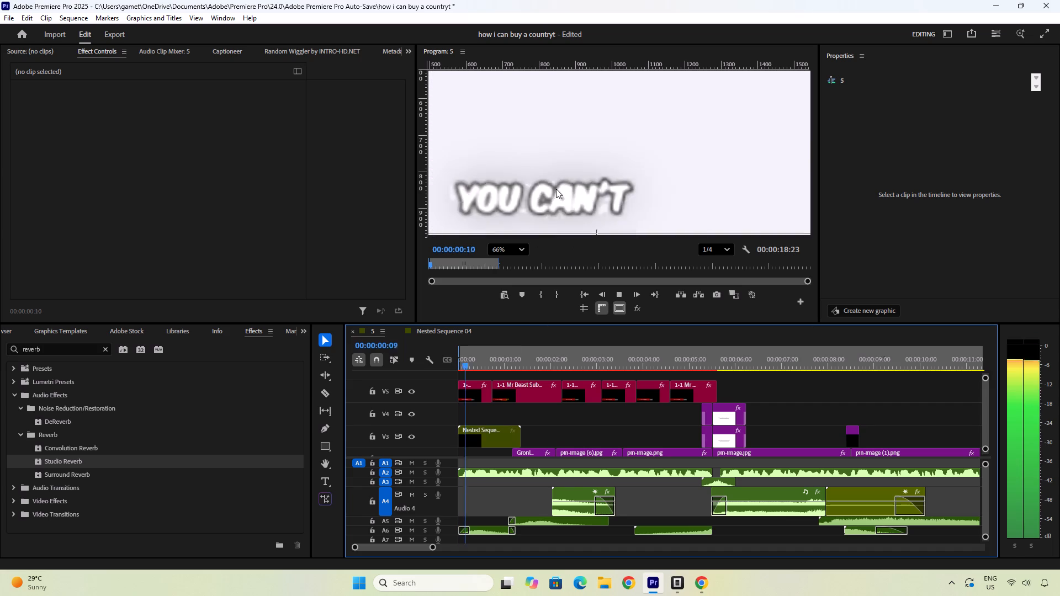
key("space")
Reset the preview zoom to Fit and replay sequence 5 from the start to just past two seconds.
scroll(553, 177, "down", 16)
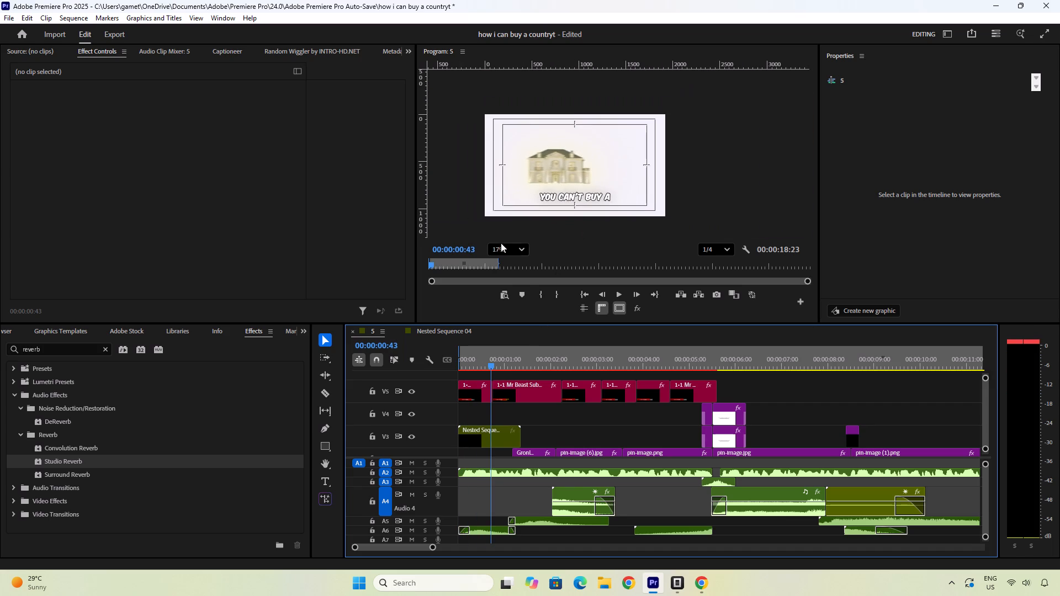
left_click(498, 247)
left_click(509, 272)
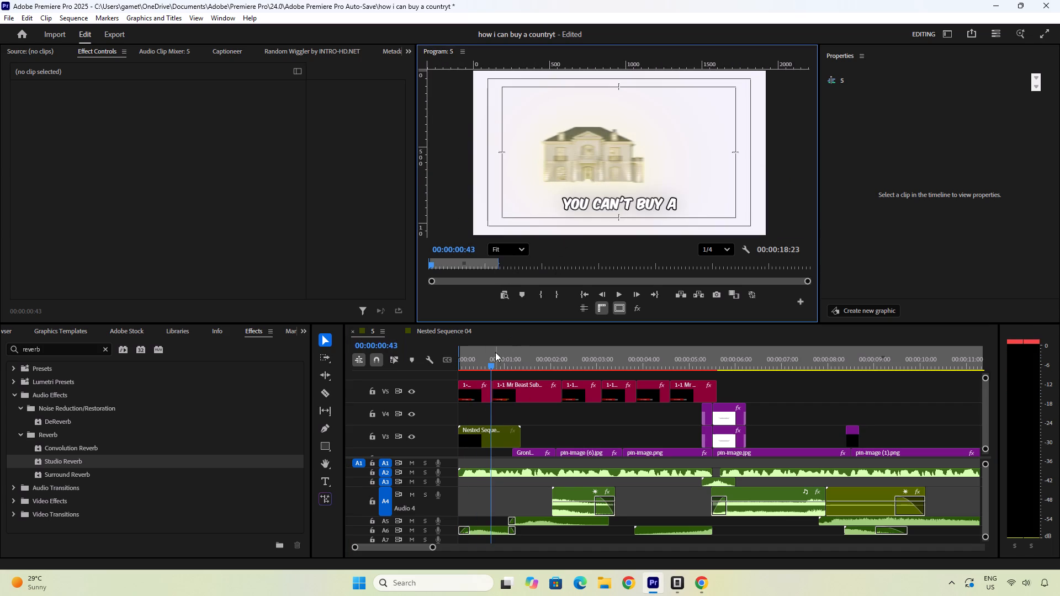
left_click_drag(490, 358, 457, 361)
key("space")
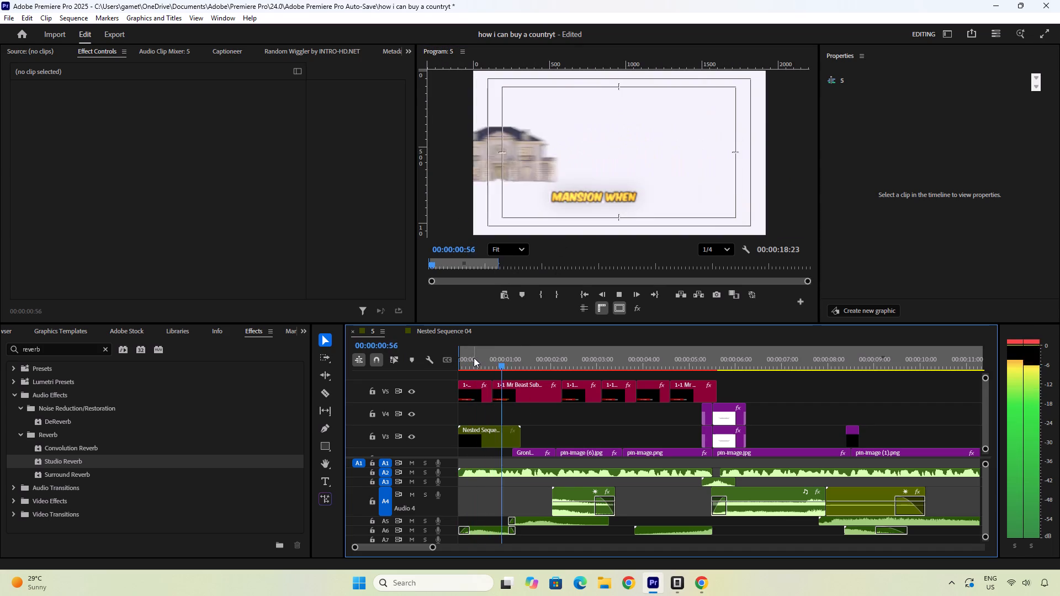
key("space")
key("space")
key("space")
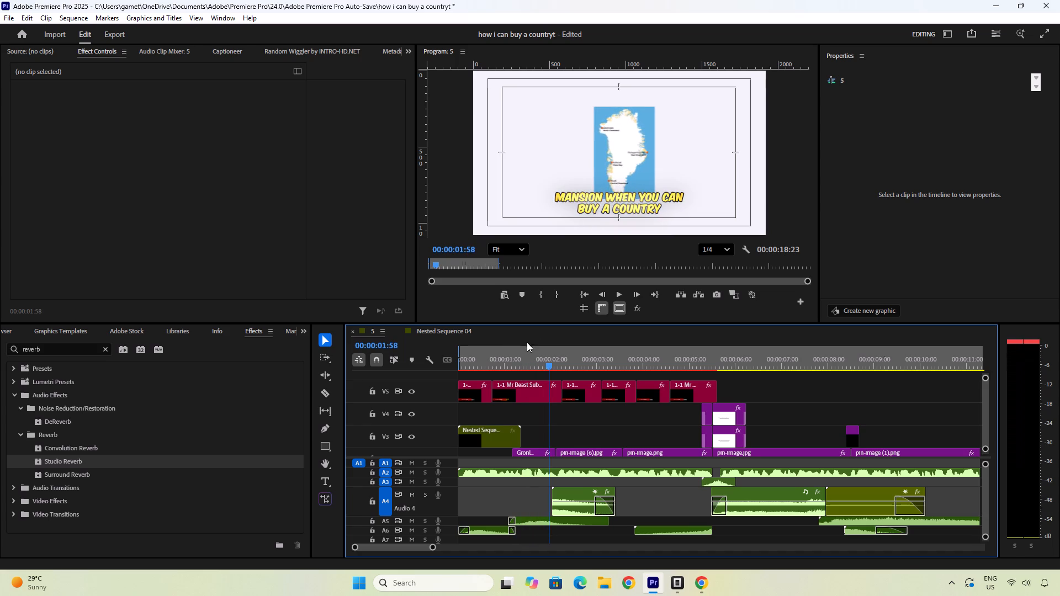
key("space")
key("space")
Set the fill color of the "once you hit extreme" subtitle clip on V5 to green 05FF0B.
left_click(580, 363)
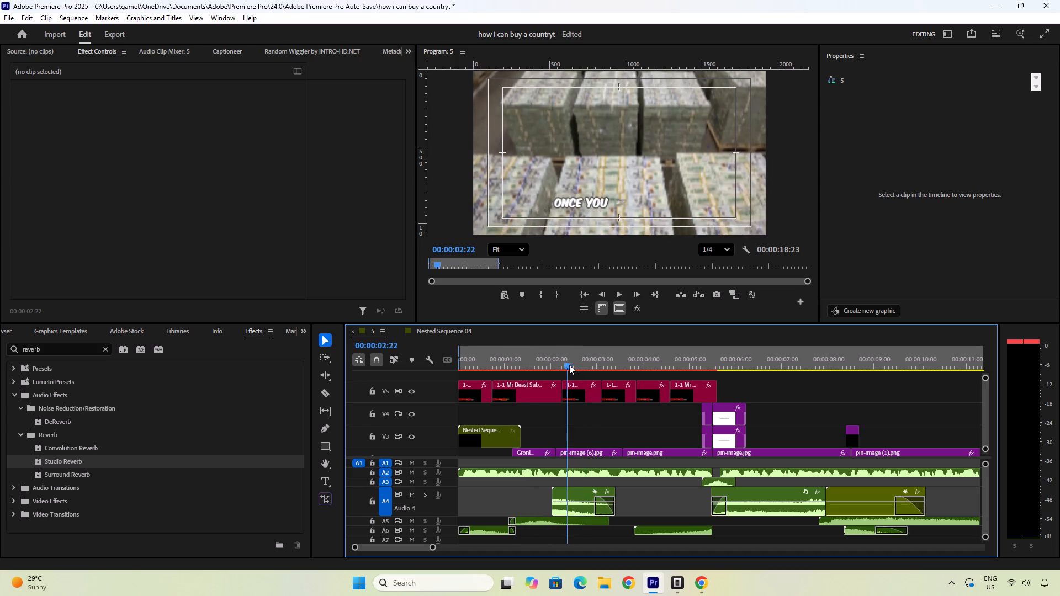
left_click(581, 396)
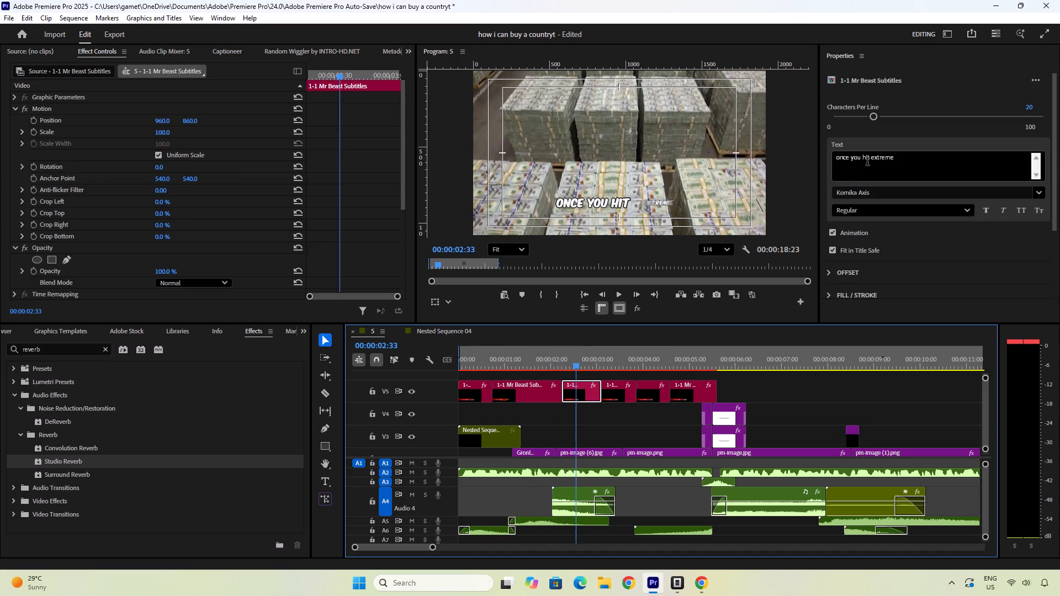
left_click_drag(906, 158, 798, 166)
scroll(904, 242, "down", 8)
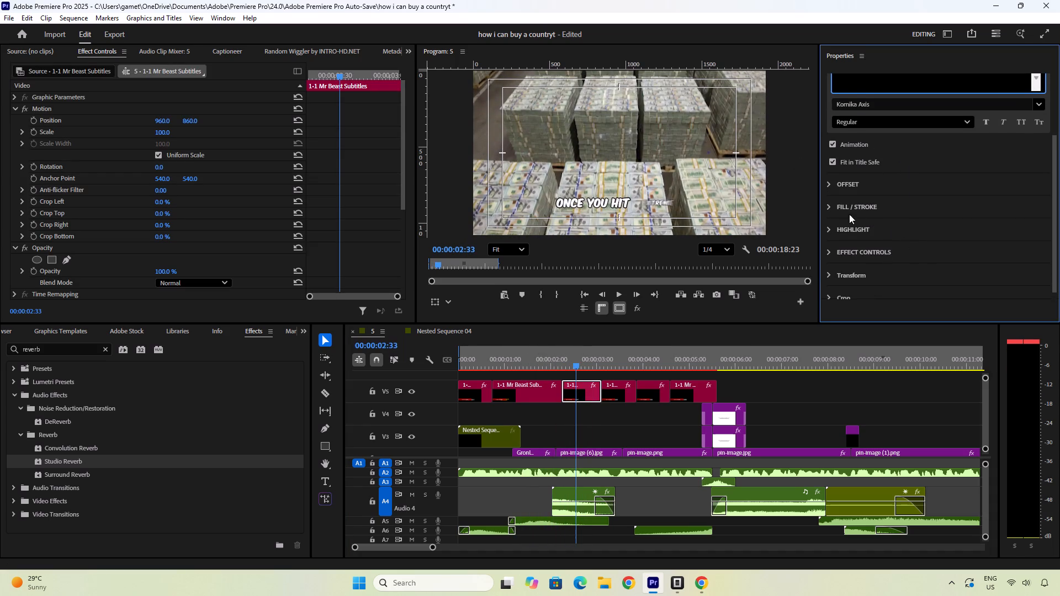
left_click(833, 206)
left_click(856, 223)
left_click_drag(548, 259, 557, 244)
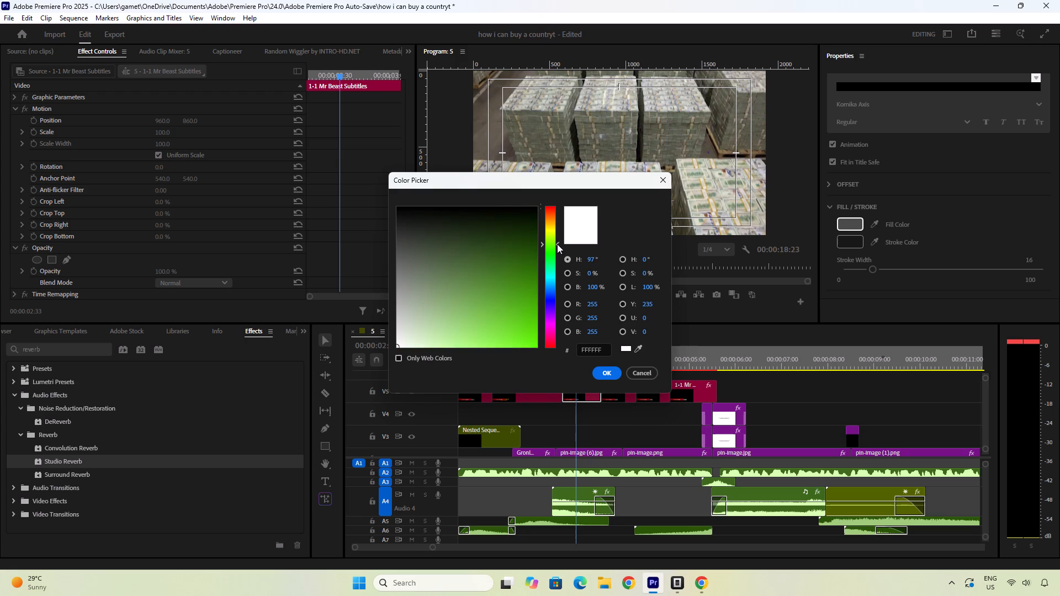
left_click_drag(557, 244, 561, 254)
left_click_drag(516, 321, 534, 361)
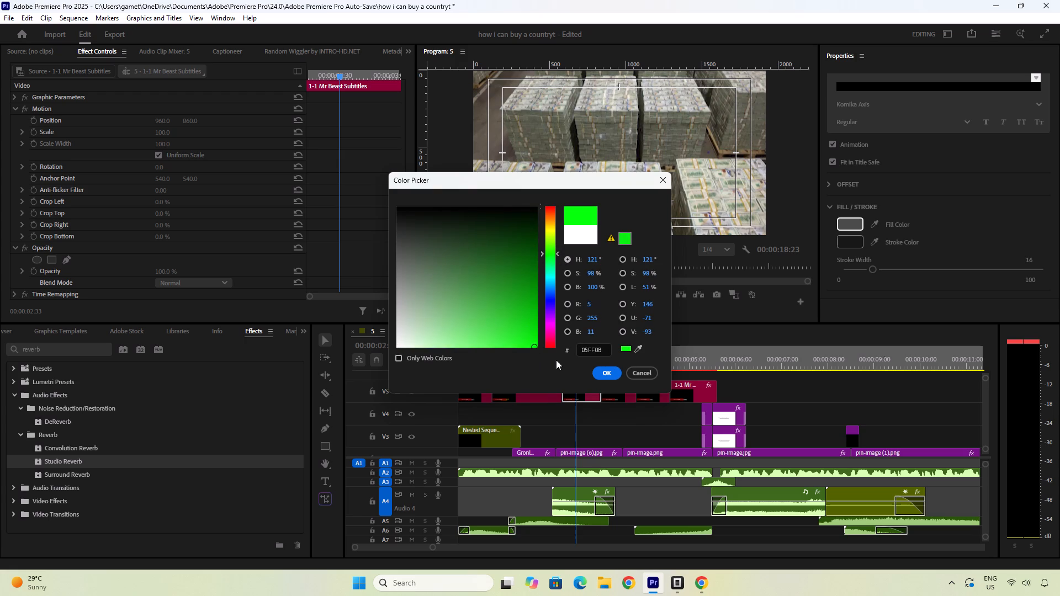
left_click(601, 376)
Play back the stretch from the "mansion when you can buy a country" subtitle to "wealth regular" to check the subtitle colors.
left_click_drag(567, 365, 493, 362)
key("space")
key("space")
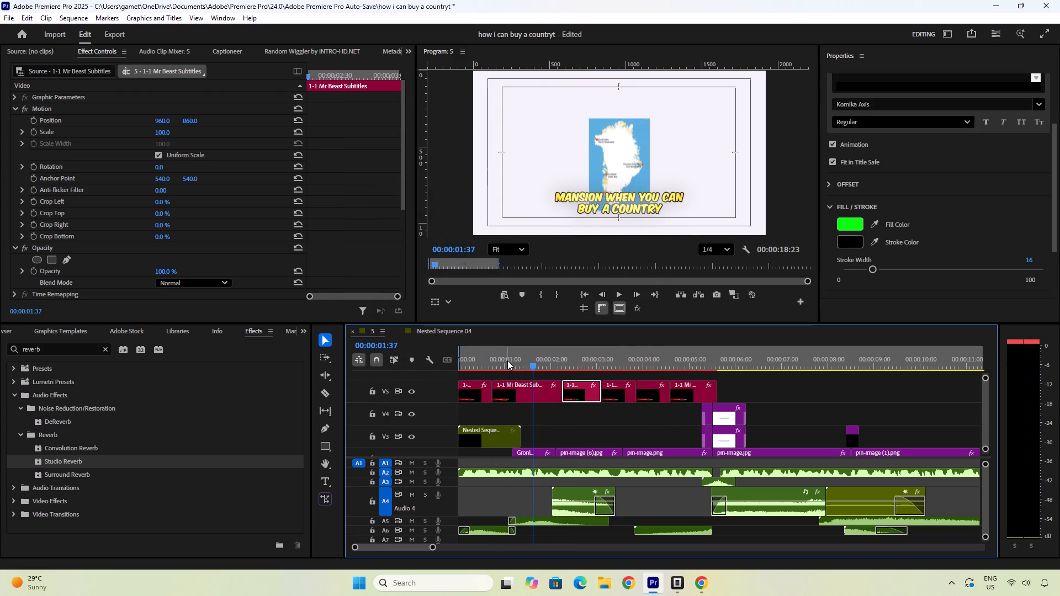
key("space")
key("space")
key("space")
key("space")
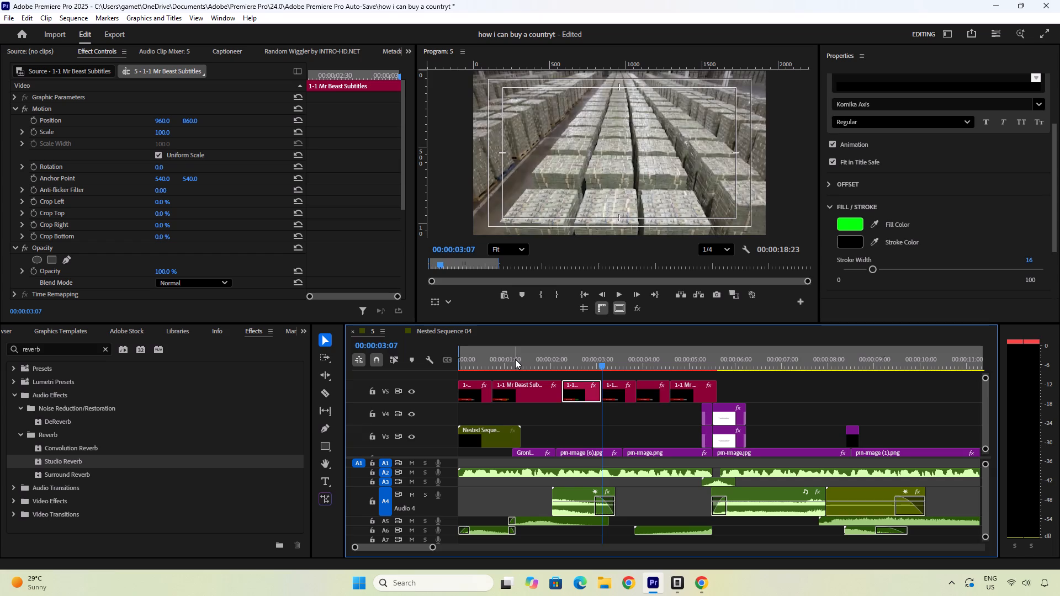
key("space")
key("space")
key("space")
left_click_drag(626, 361, 612, 363)
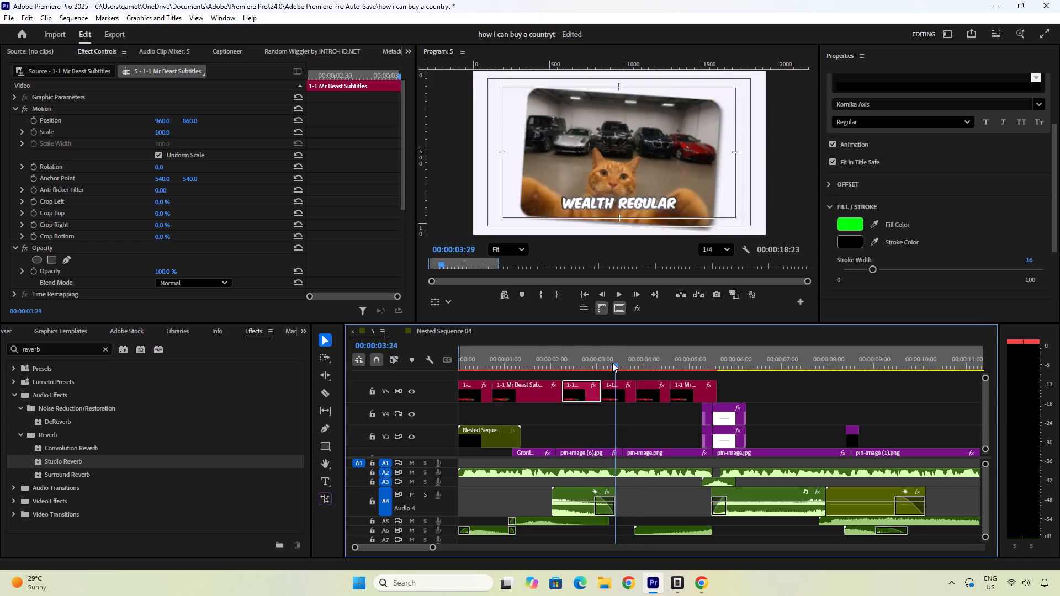
left_click_drag(612, 363, 582, 360)
key("space")
key("space")
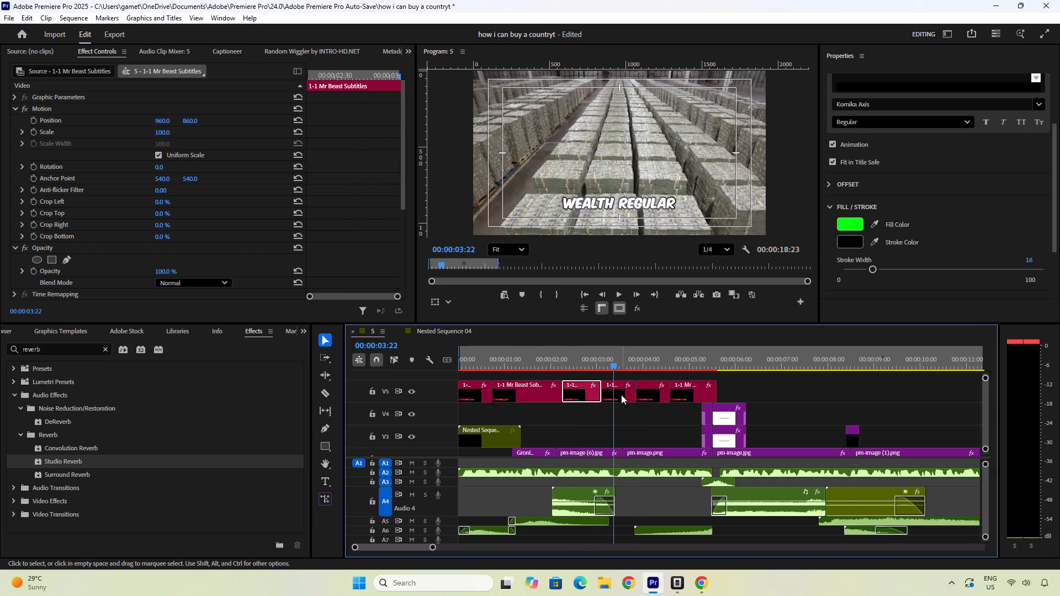
Select the "wealth regular" subtitle clip, replay around it, and play sequence 5 from the start through the "billionaire toys" subtitle.
left_click(621, 395)
key("space")
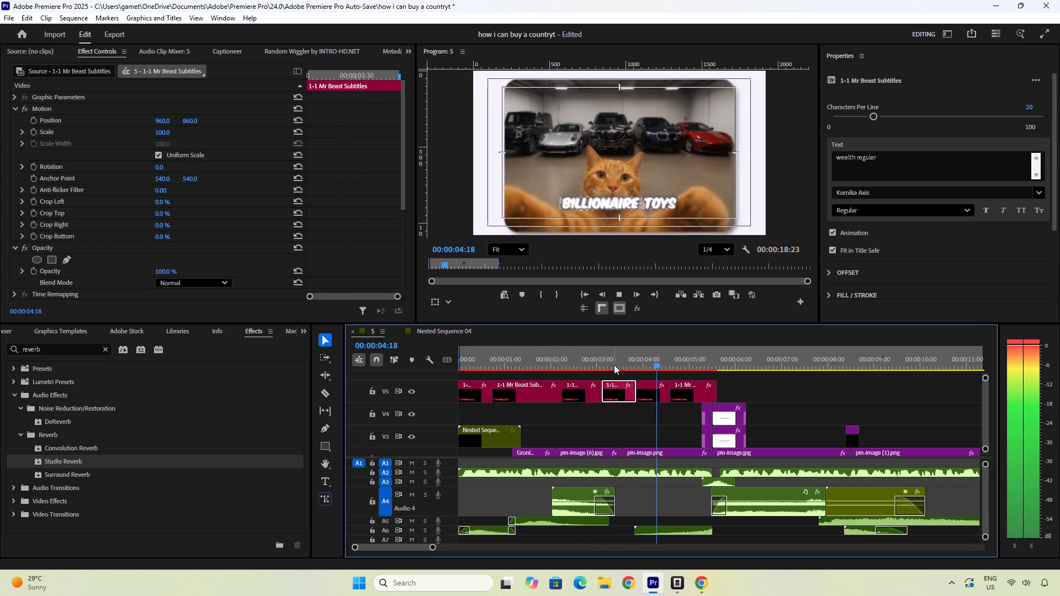
key("space")
left_click_drag(612, 364, 563, 361)
key("space")
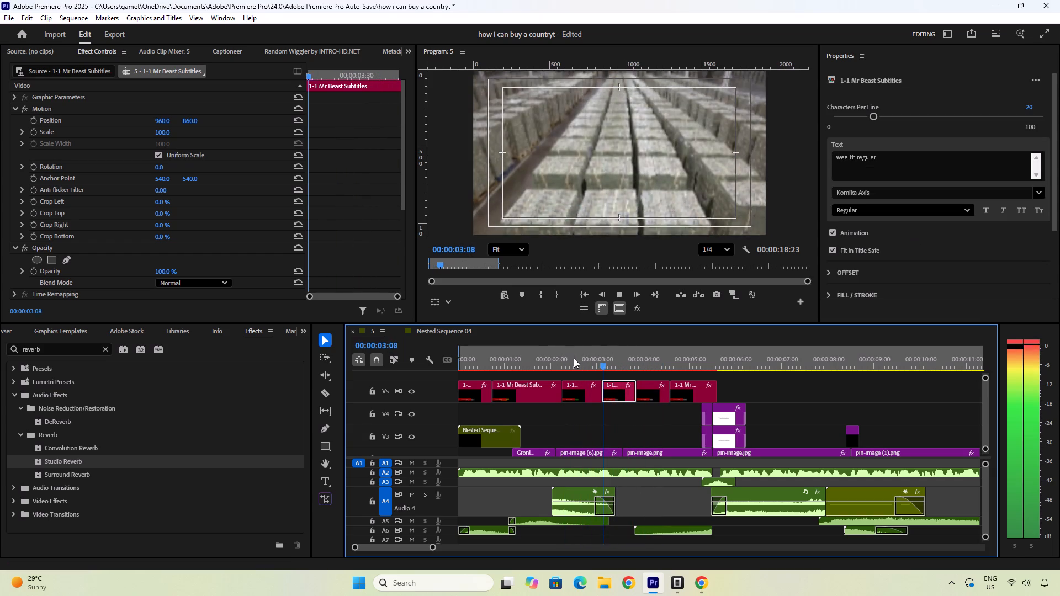
key("space")
key("space")
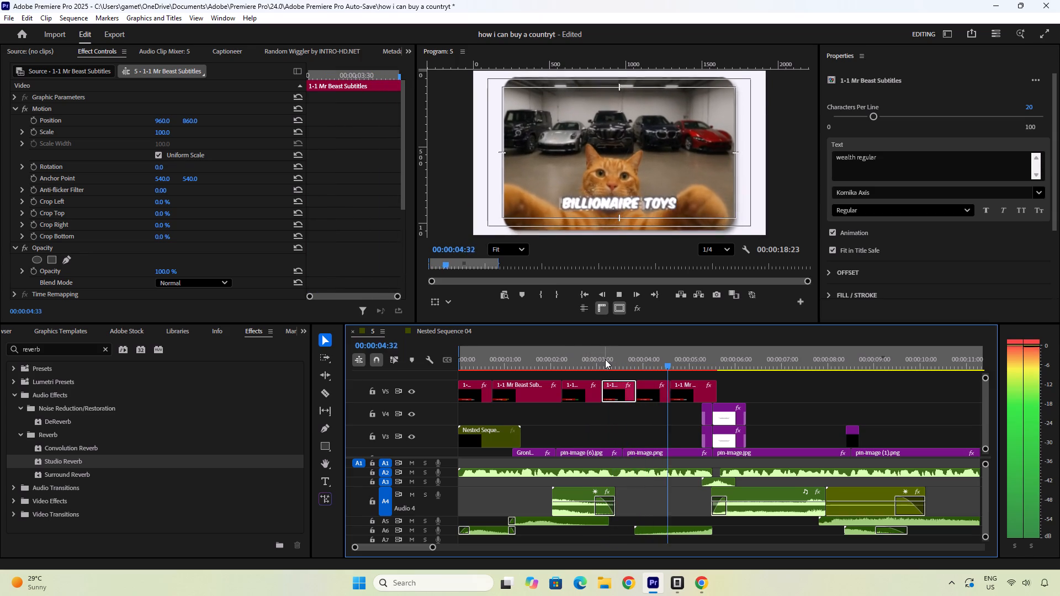
key("space")
left_click_drag(664, 359, 566, 357)
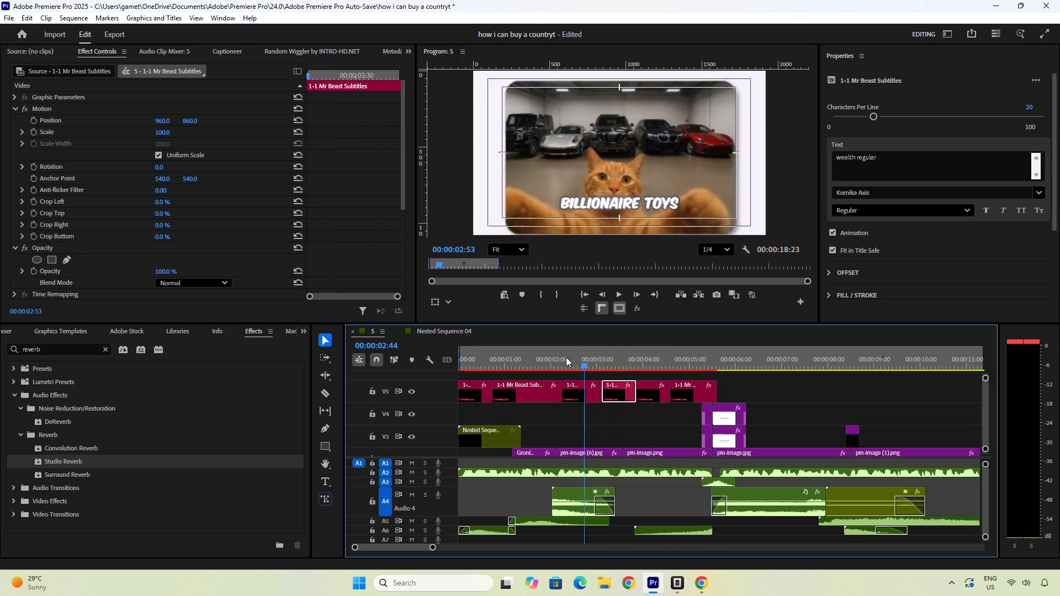
left_click_drag(566, 357, 443, 363)
key("space")
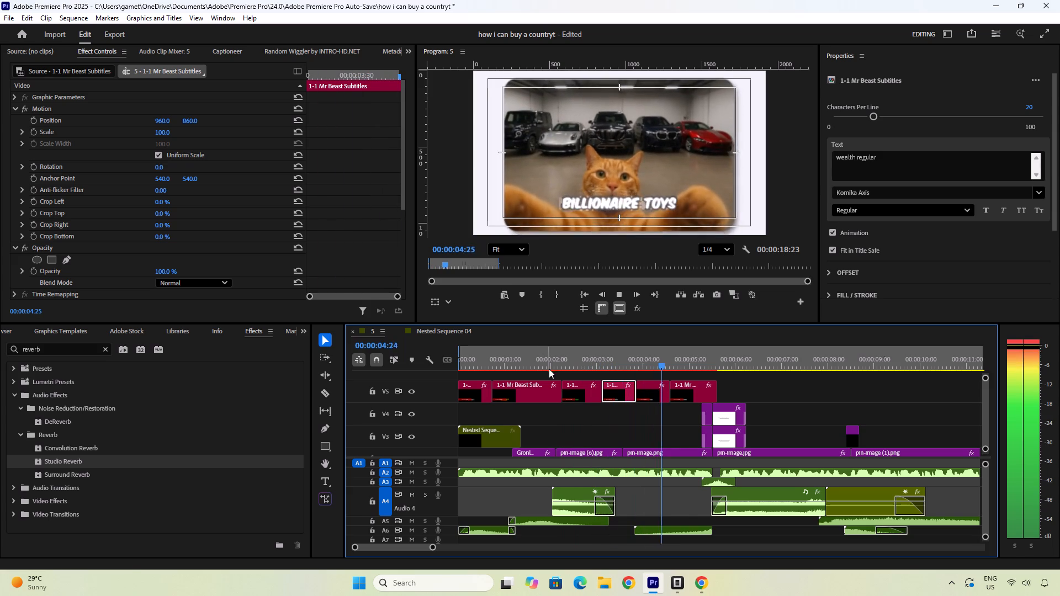
key("space")
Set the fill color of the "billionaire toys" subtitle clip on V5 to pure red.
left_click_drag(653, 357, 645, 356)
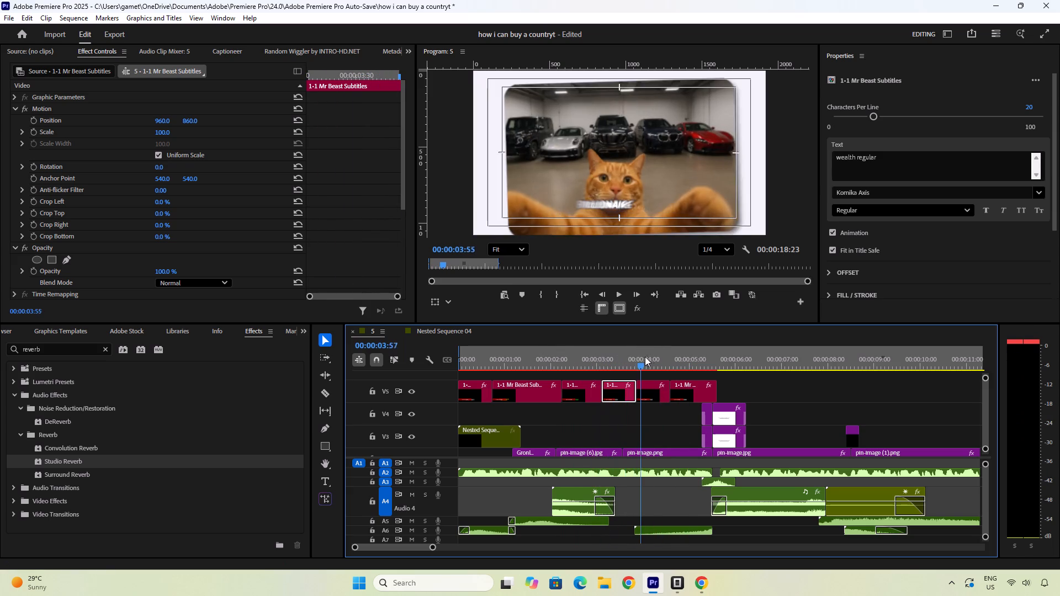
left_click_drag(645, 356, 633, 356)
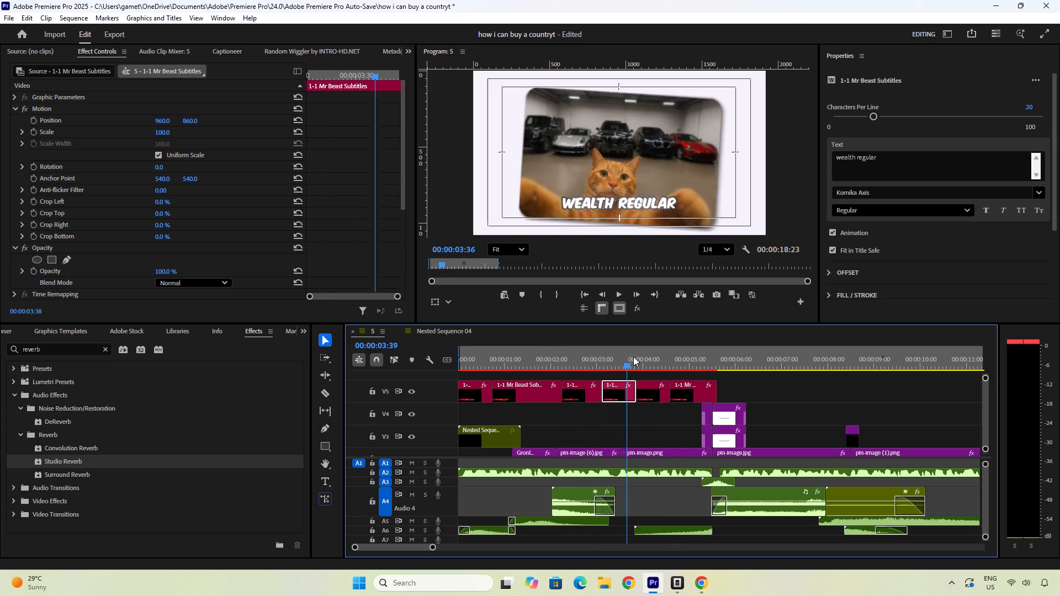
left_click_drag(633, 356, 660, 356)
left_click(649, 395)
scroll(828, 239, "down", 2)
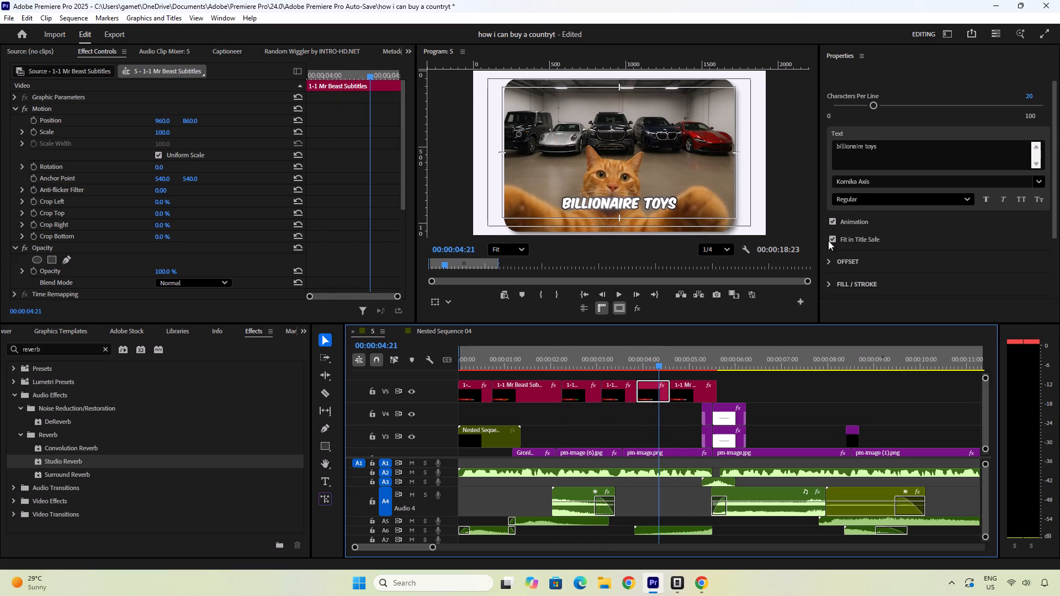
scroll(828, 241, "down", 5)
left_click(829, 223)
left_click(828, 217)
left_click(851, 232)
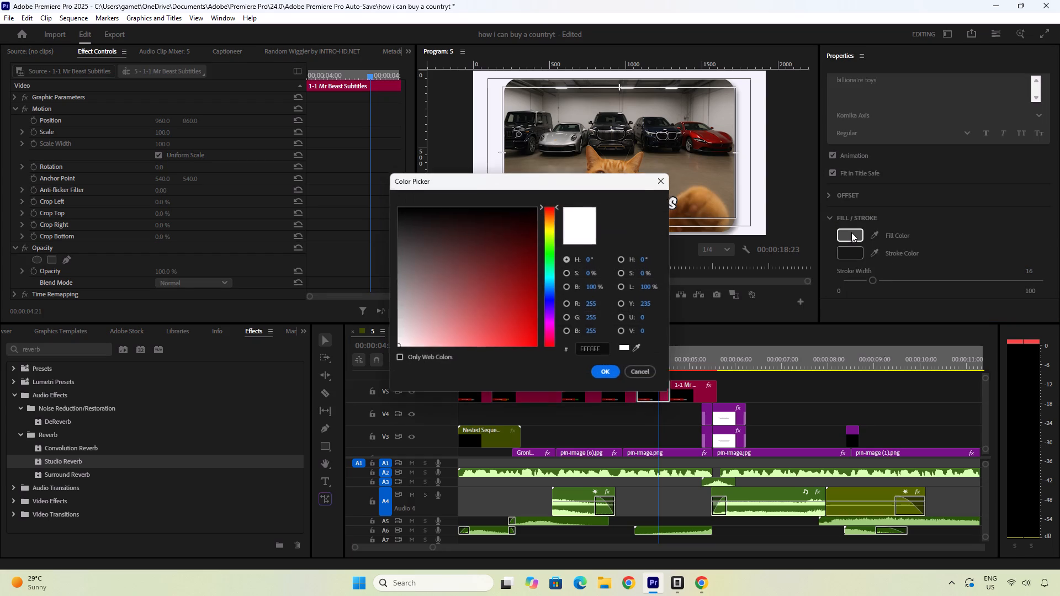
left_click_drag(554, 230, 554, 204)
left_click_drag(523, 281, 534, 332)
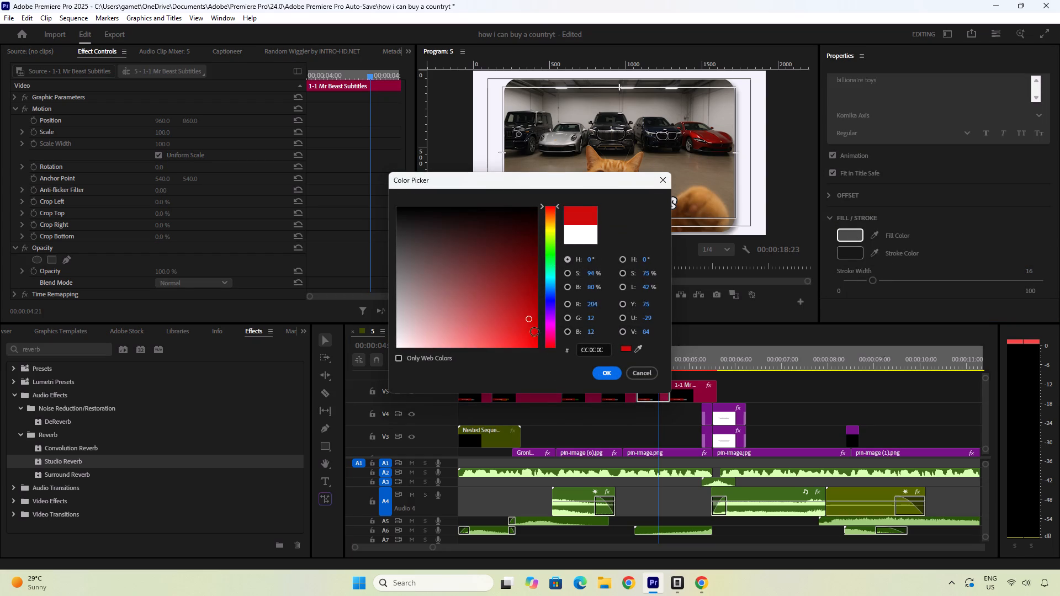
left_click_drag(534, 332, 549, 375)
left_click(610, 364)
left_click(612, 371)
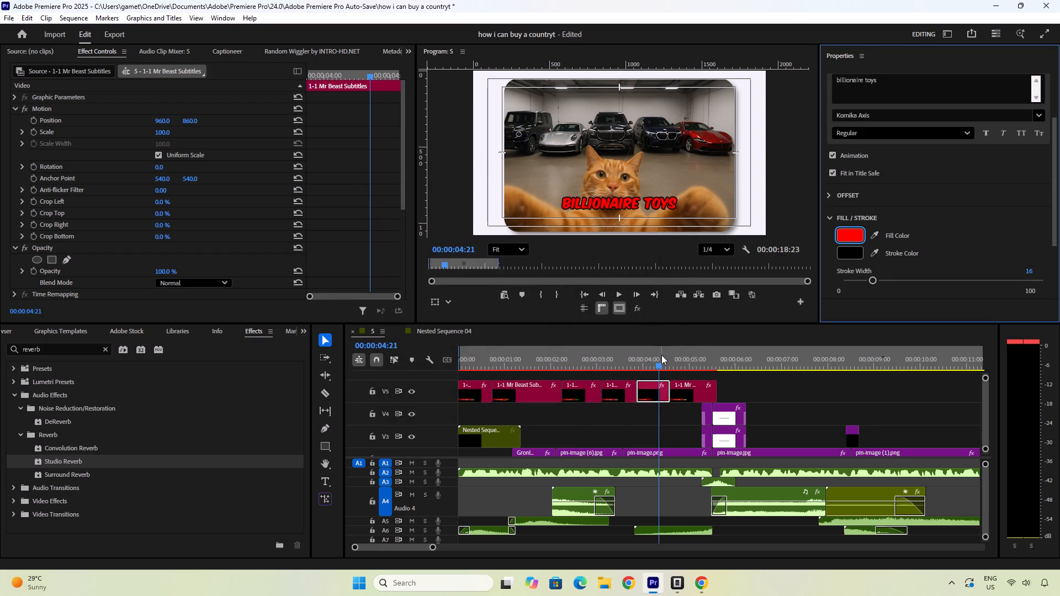
Replay the edit from about two seconds through the red "billionaire toys" subtitle to the "start to feel boring" subtitle.
left_click_drag(656, 358, 559, 364)
key("space")
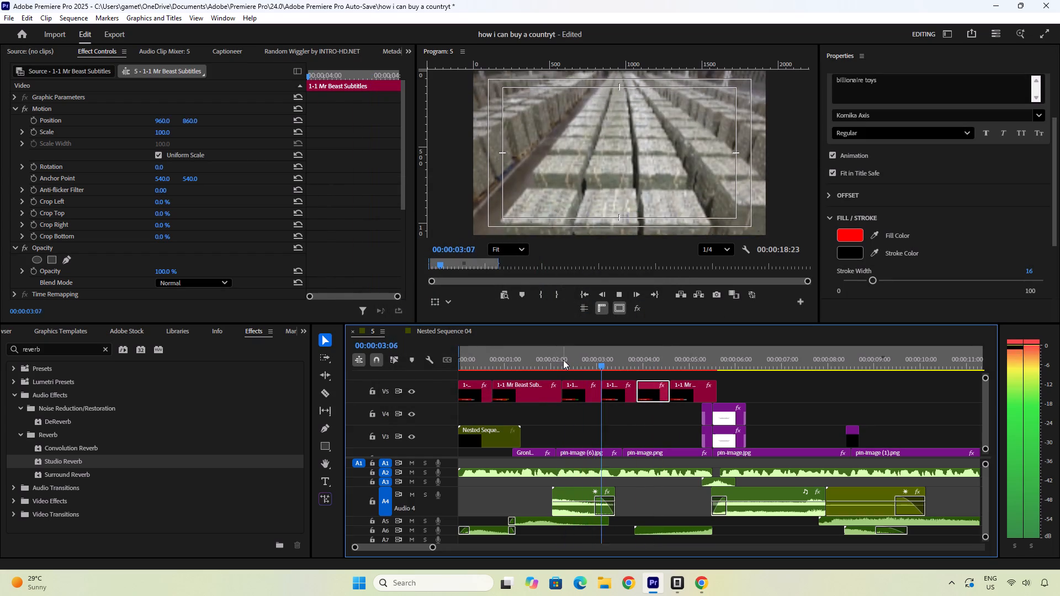
key("space")
key("space")
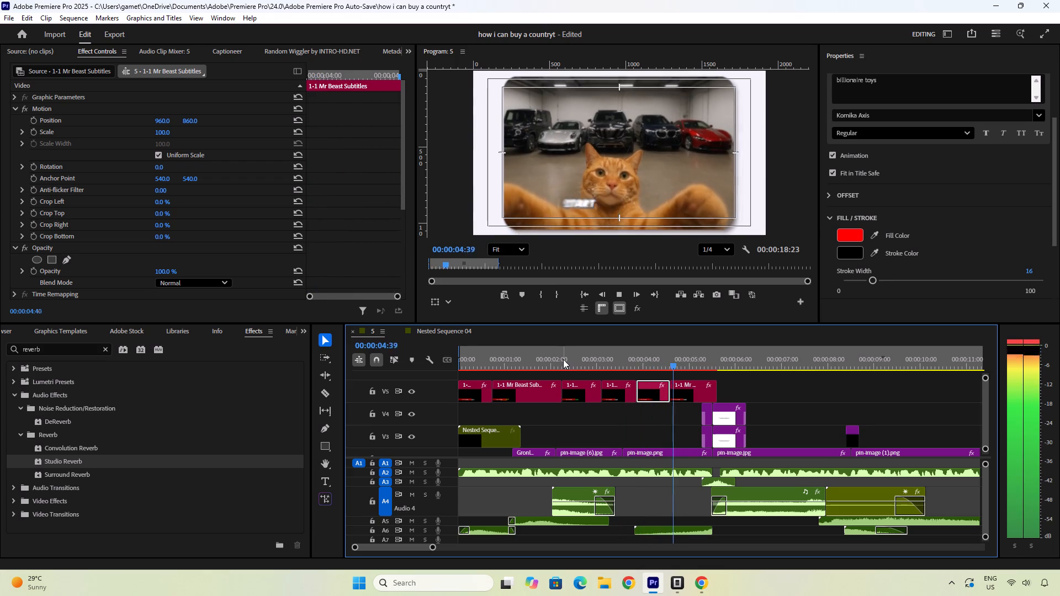
key("space")
Set the fill color of the "start to feel boring" subtitle clip on V5 to blue-violet 3C00FF.
left_click(700, 393)
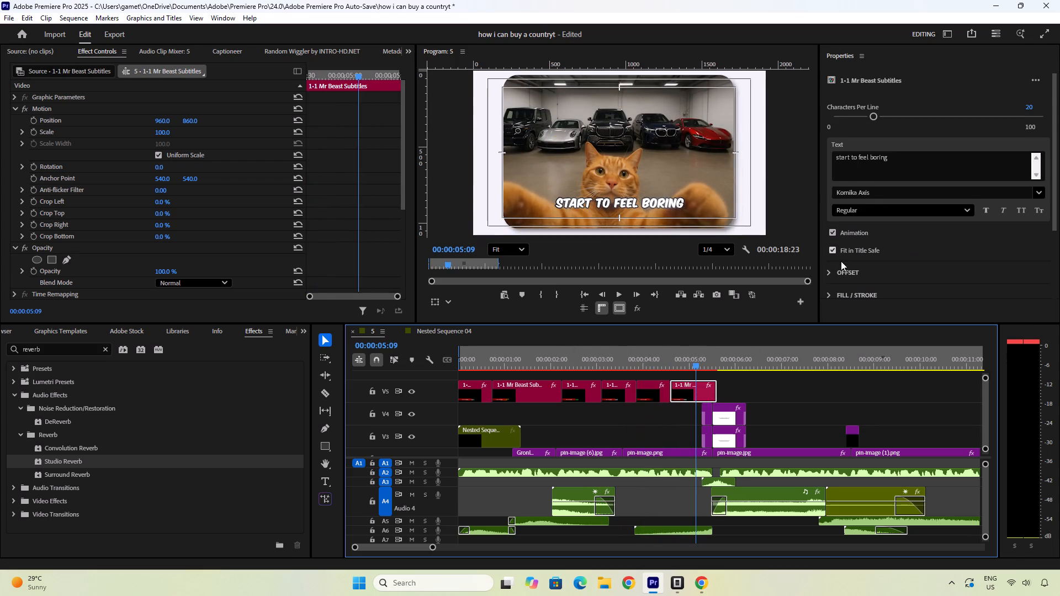
scroll(841, 267, "down", 3)
left_click(831, 268)
left_click(828, 261)
scroll(830, 268, "down", 2)
left_click(838, 249)
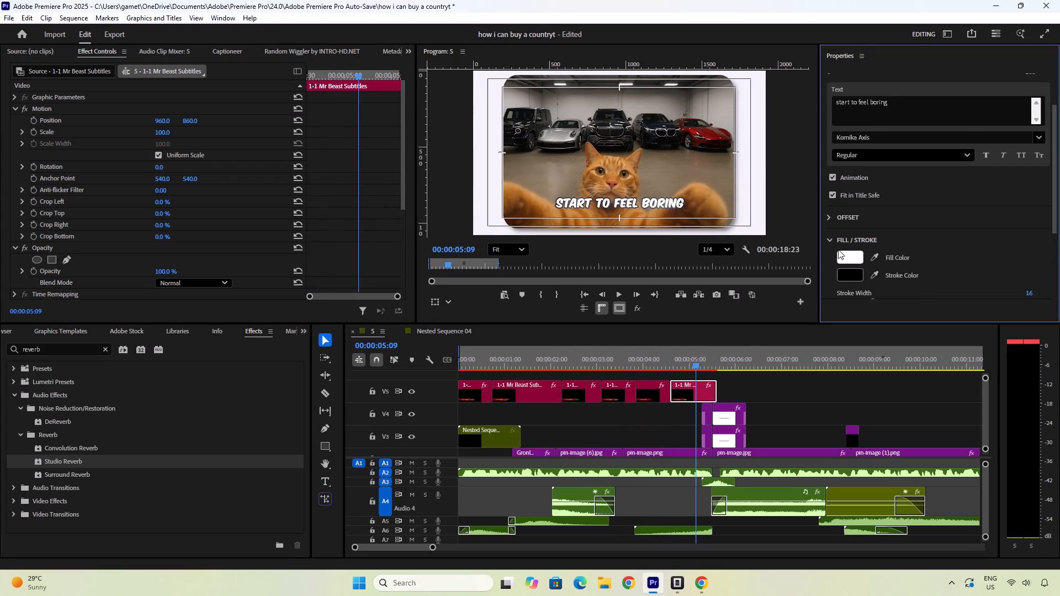
left_click(838, 253)
left_click_drag(548, 290, 549, 306)
left_click_drag(523, 328, 545, 366)
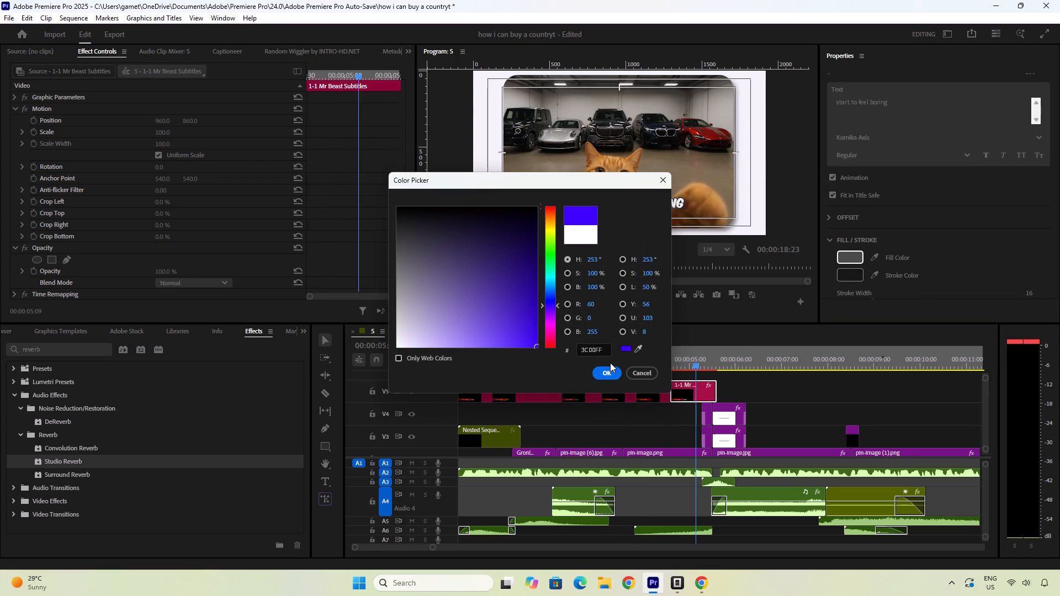
left_click(613, 370)
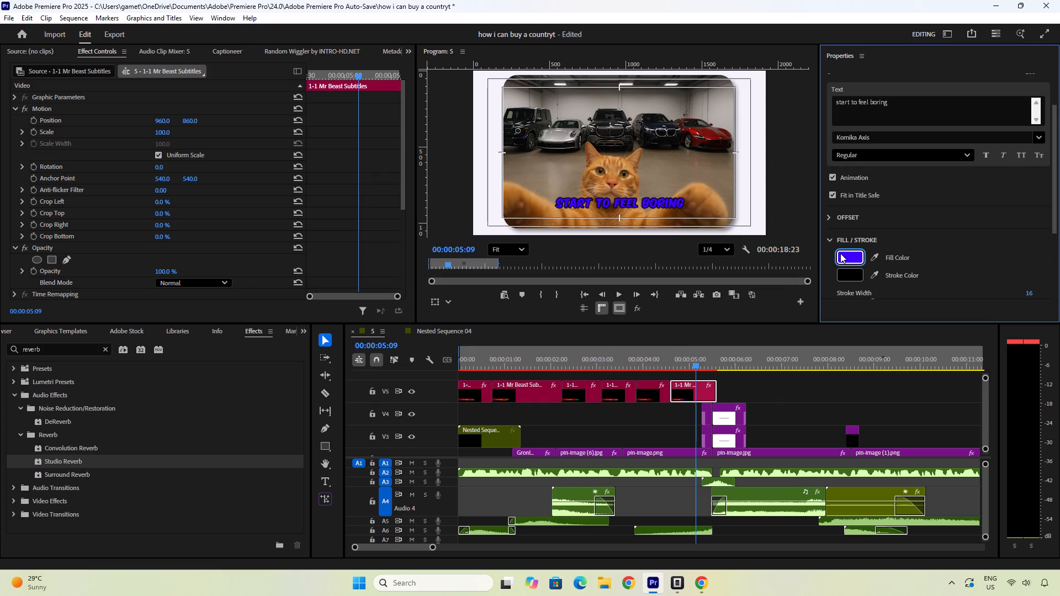
Lighten the fill color of the "start to feel boring" subtitle to violet 7246FF and deselect the clip.
left_click(850, 254)
left_click_drag(498, 302, 499, 363)
left_click(608, 368)
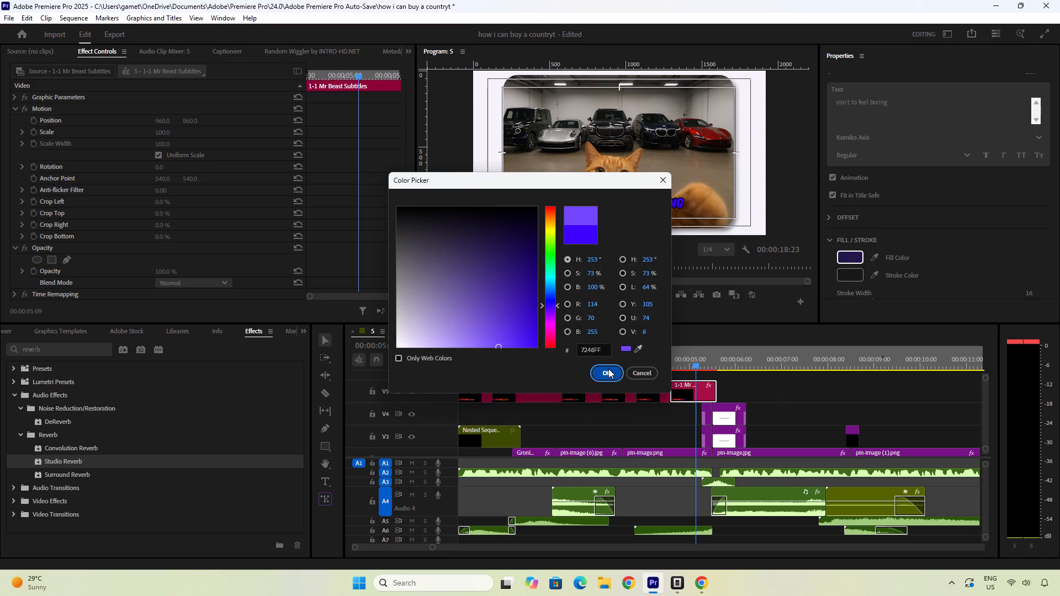
left_click(805, 406)
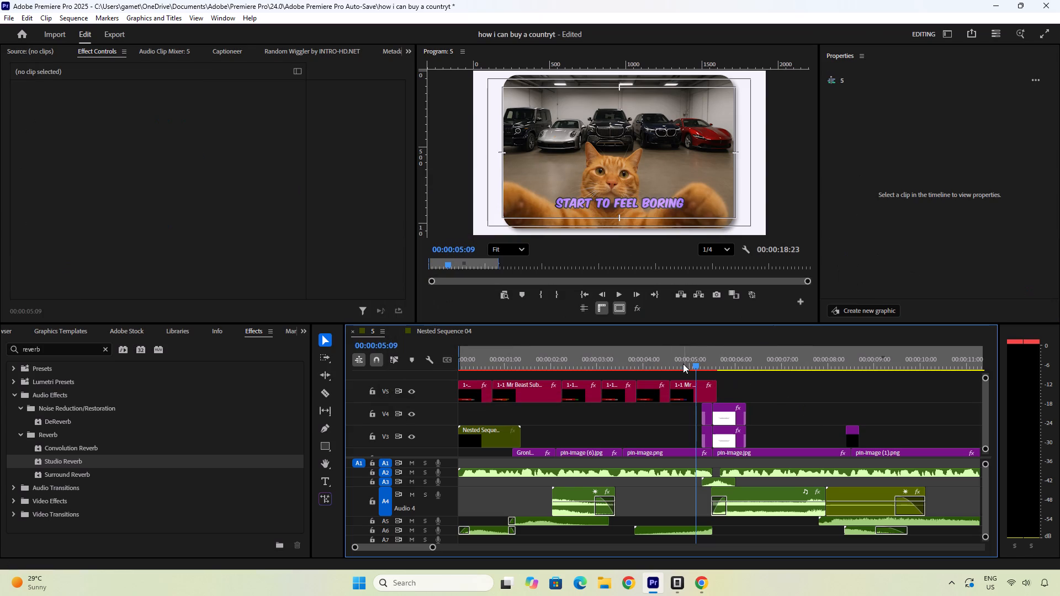
Lighten the fill color of the "billionaire toys" subtitle to soft red FF5656 and deselect the clip.
left_click_drag(676, 363, 648, 361)
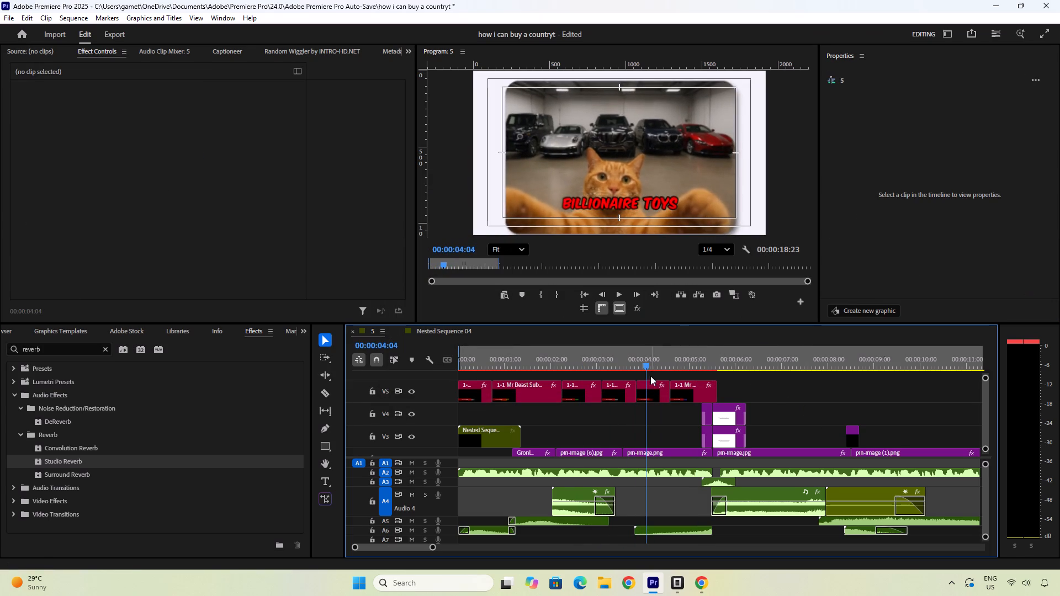
left_click(649, 396)
scroll(842, 259, "down", 5)
left_click(844, 256)
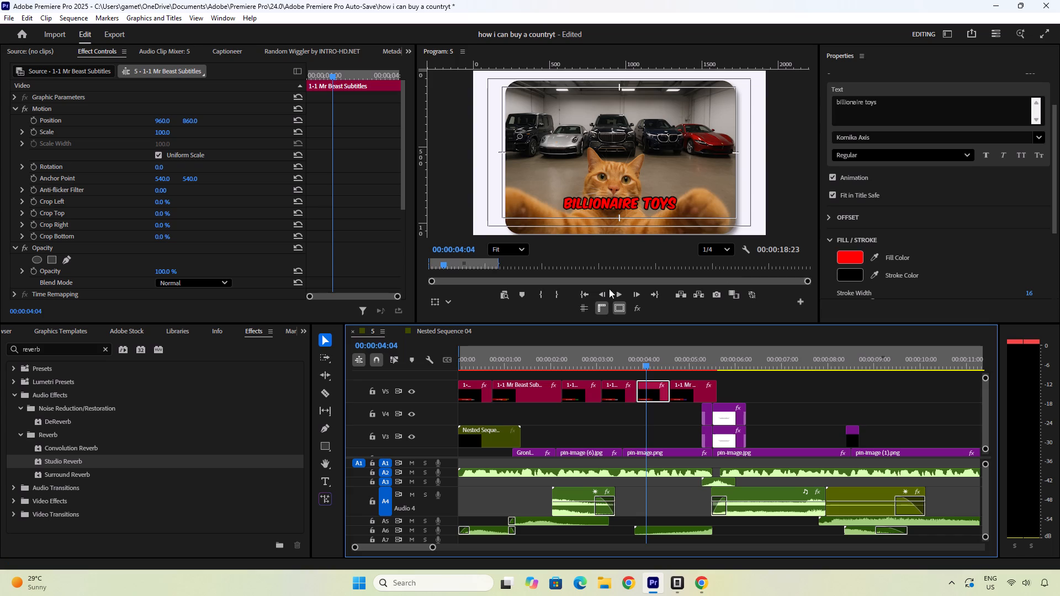
left_click(851, 252)
left_click_drag(499, 313, 490, 365)
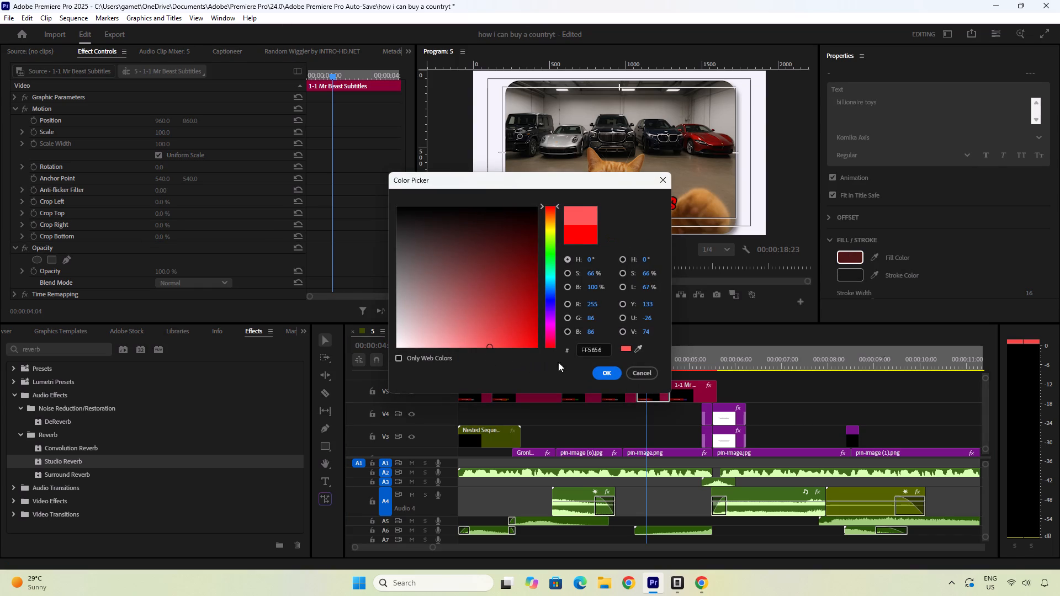
left_click(608, 374)
left_click(766, 388)
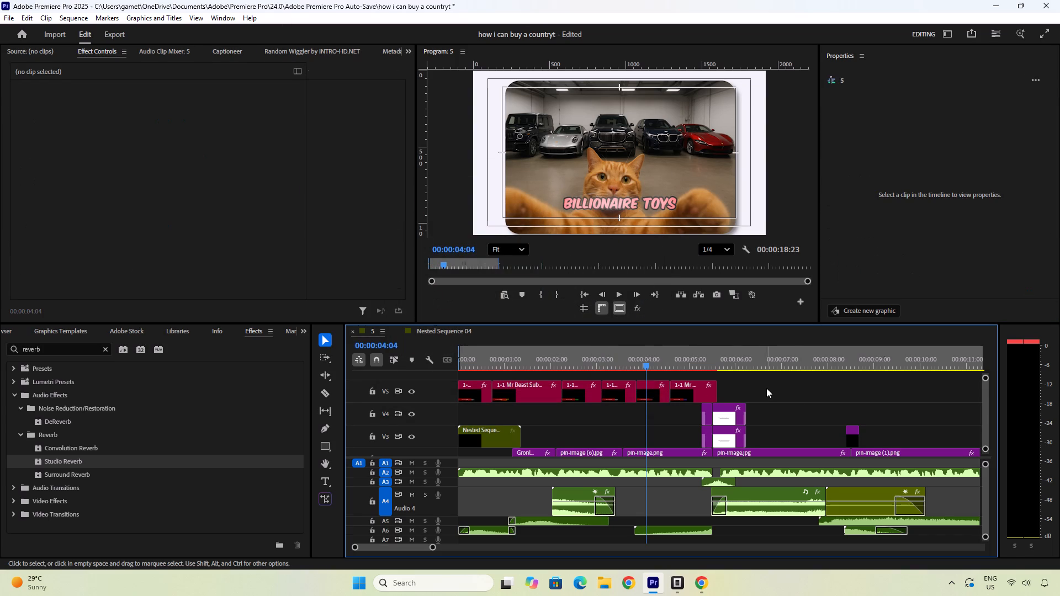
Play sequence 5 from the start to the "wealth regular" subtitle to review the recolored subtitles.
left_click_drag(623, 370, 571, 367)
left_click_drag(558, 363, 458, 366)
key("space")
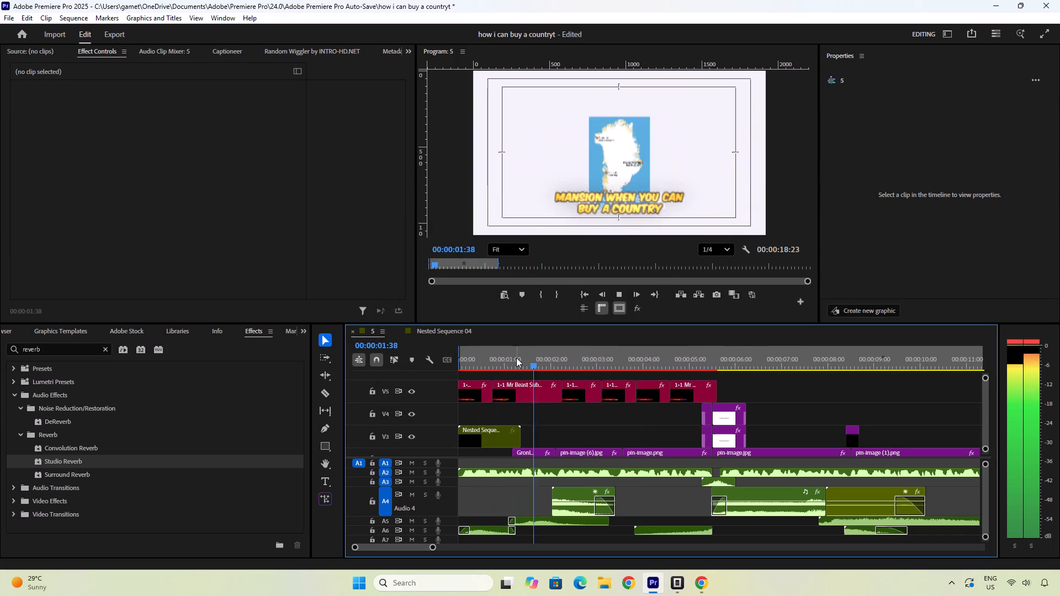
key("space")
Set the program preview's playback resolution to Full.
left_click(711, 255)
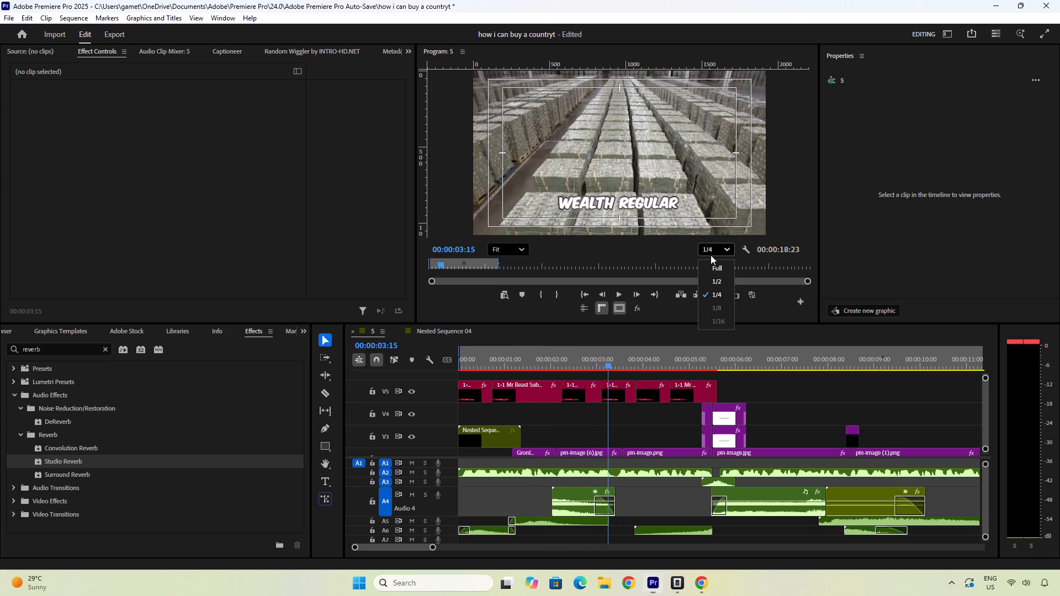
left_click(712, 267)
Play sequence 5 from the start past the yacht image to review the subtitles and image animations at full preview resolution.
left_click_drag(529, 361, 524, 361)
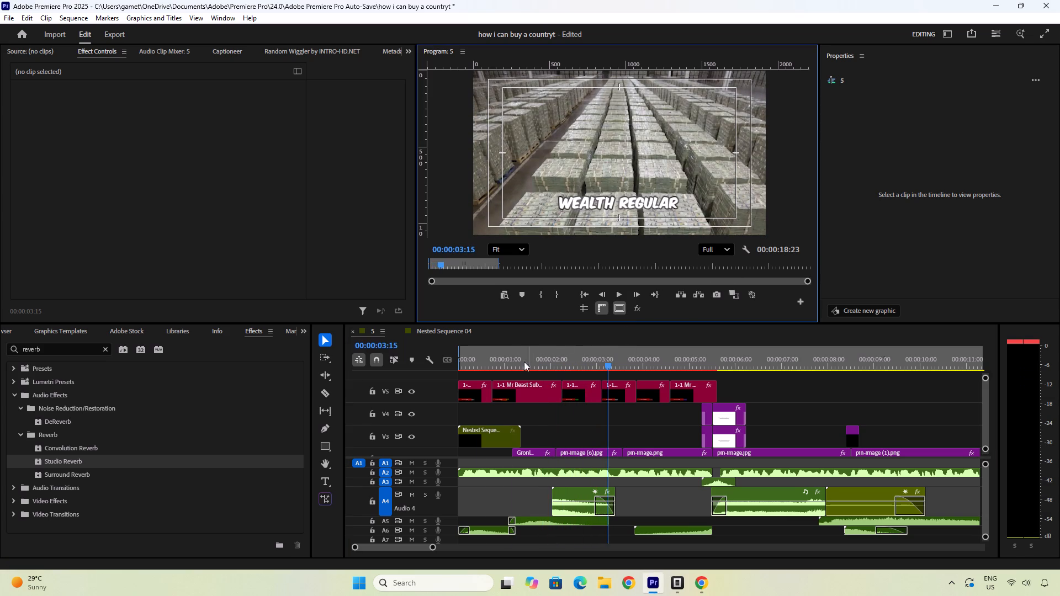
left_click_drag(524, 361, 459, 363)
key("space")
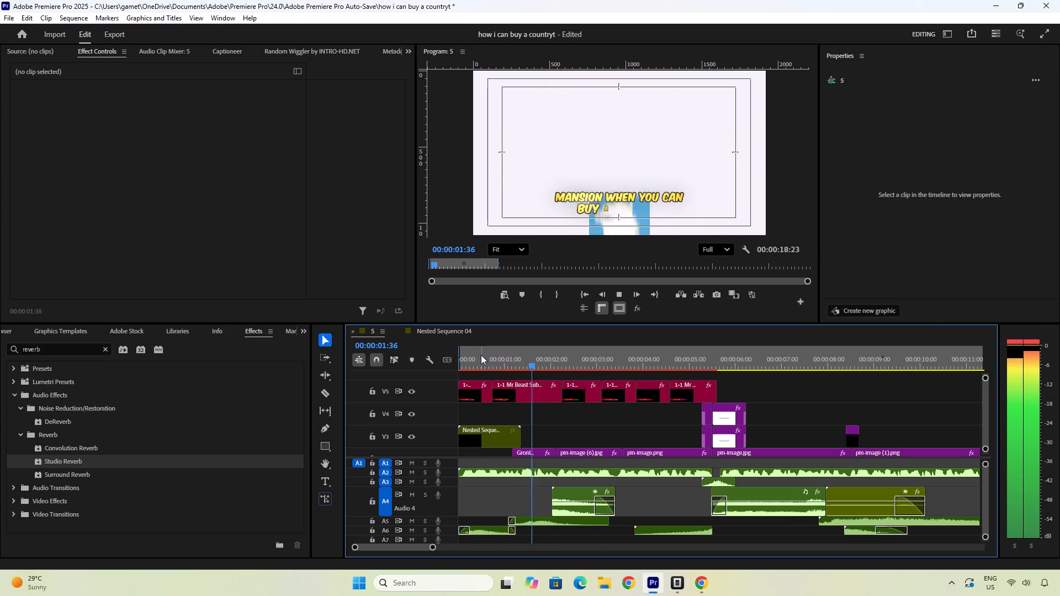
key("space")
key("space")
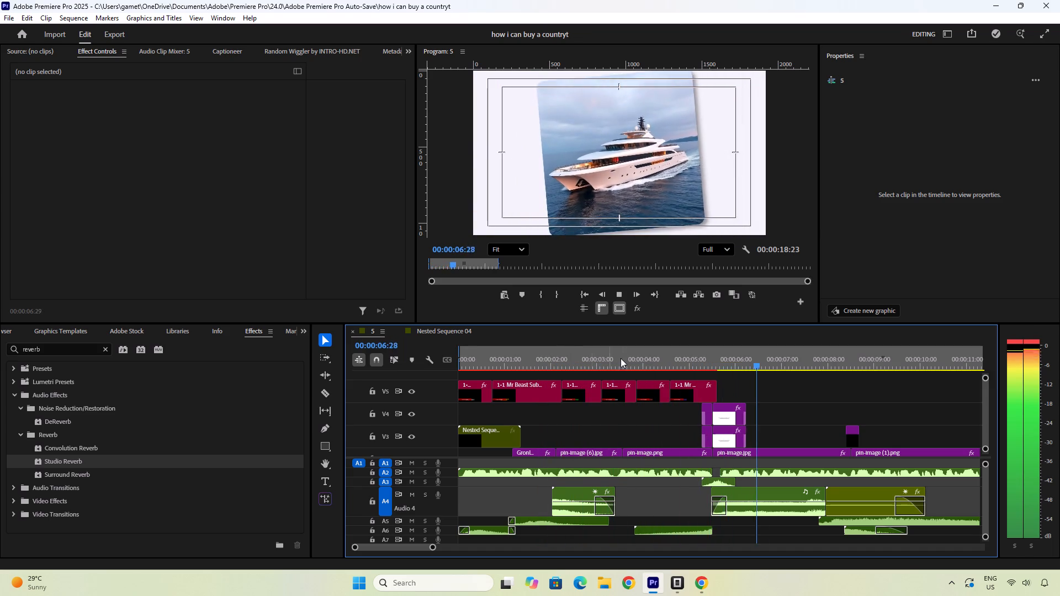
scroll(683, 365, "down", 10)
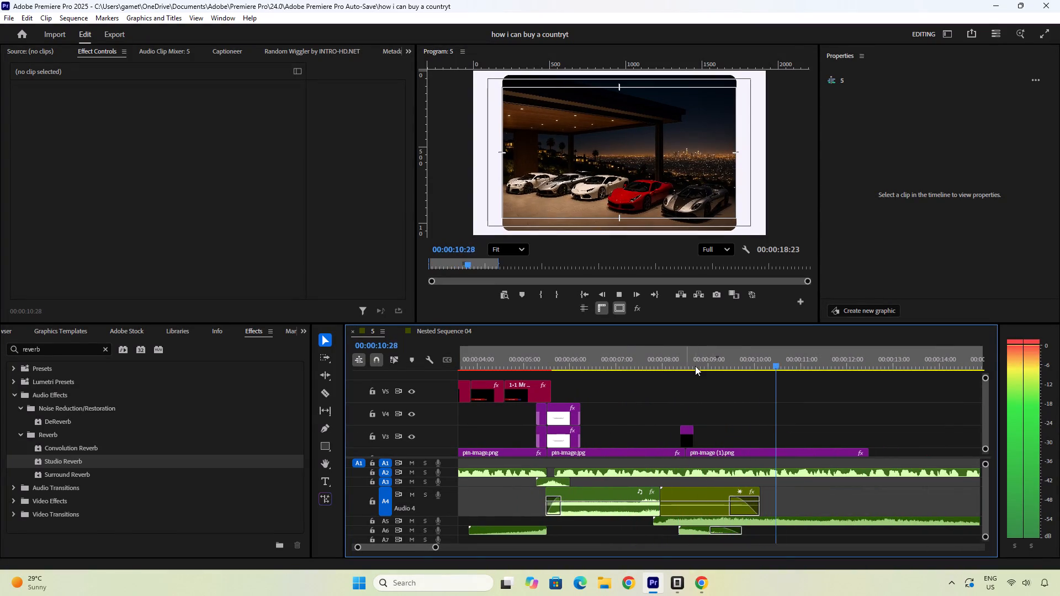
Replay sequence 5 from the start through the cat and cars image to check the opening subtitles again.
left_click_drag(660, 367, 381, 380)
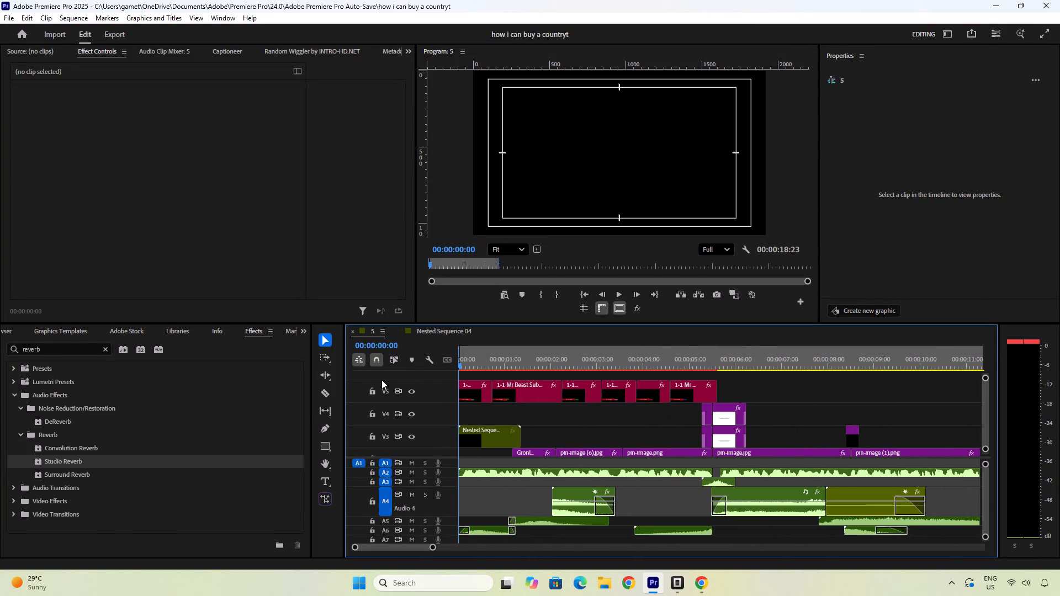
key("space")
left_click(469, 356)
left_click_drag(465, 357, 451, 363)
key("space")
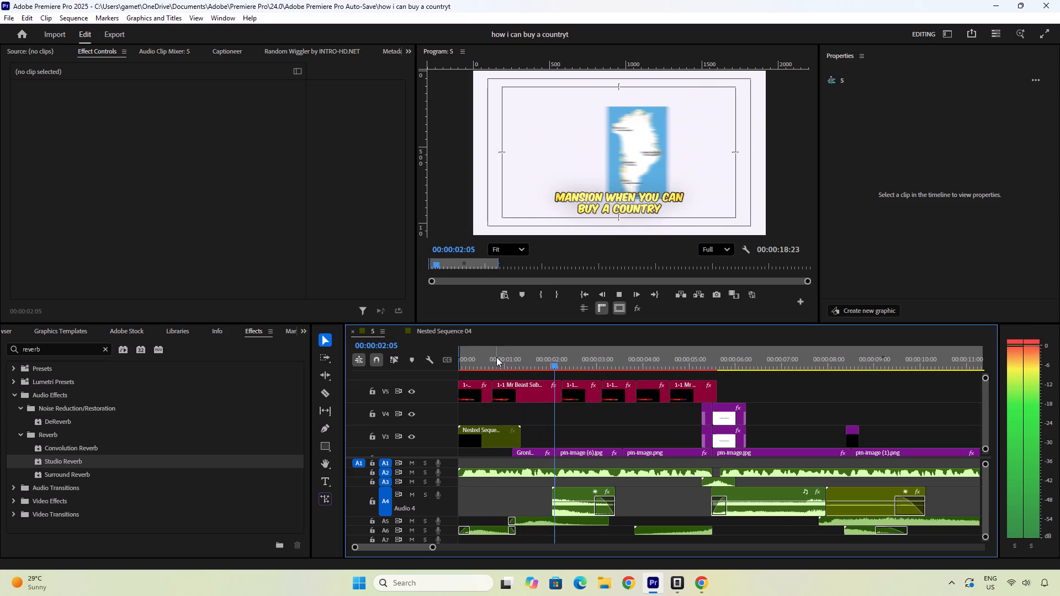
key("space")
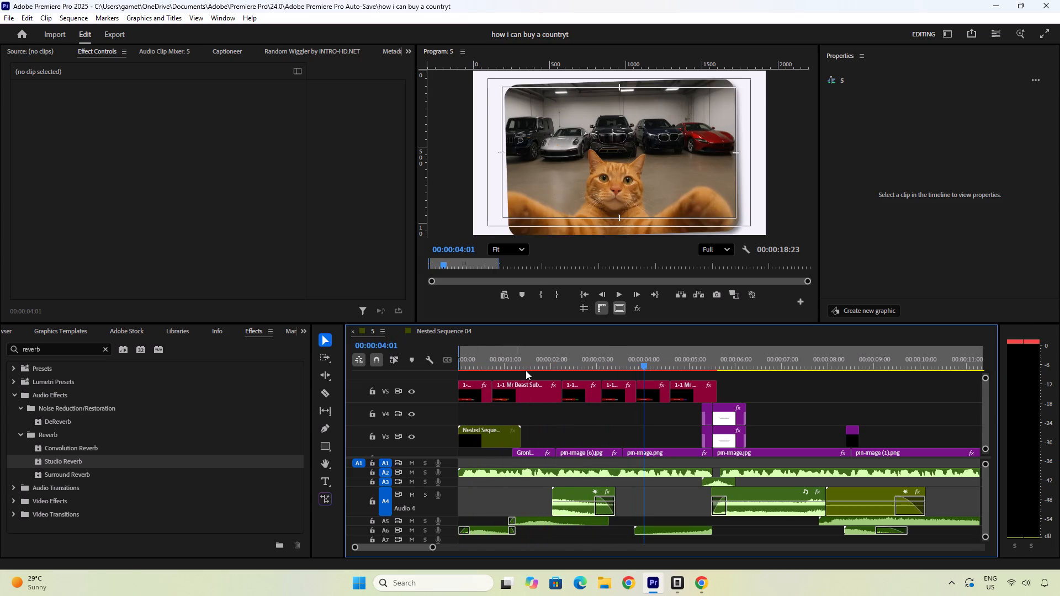
key("space")
Render the video previews of sequence 5.
left_click_drag(622, 359, 613, 358)
key("Return")
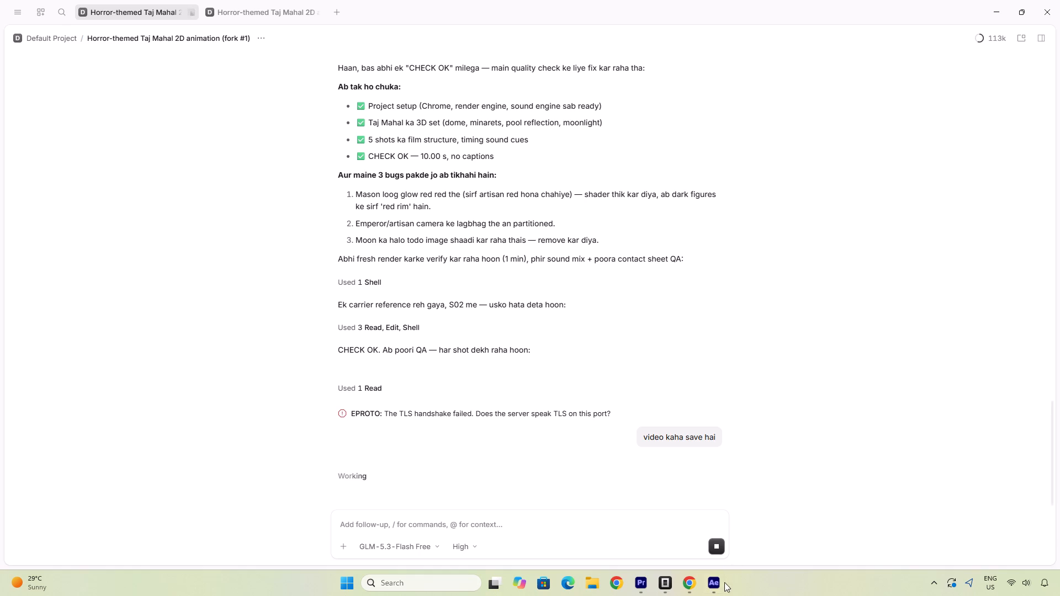
left_click(715, 589)
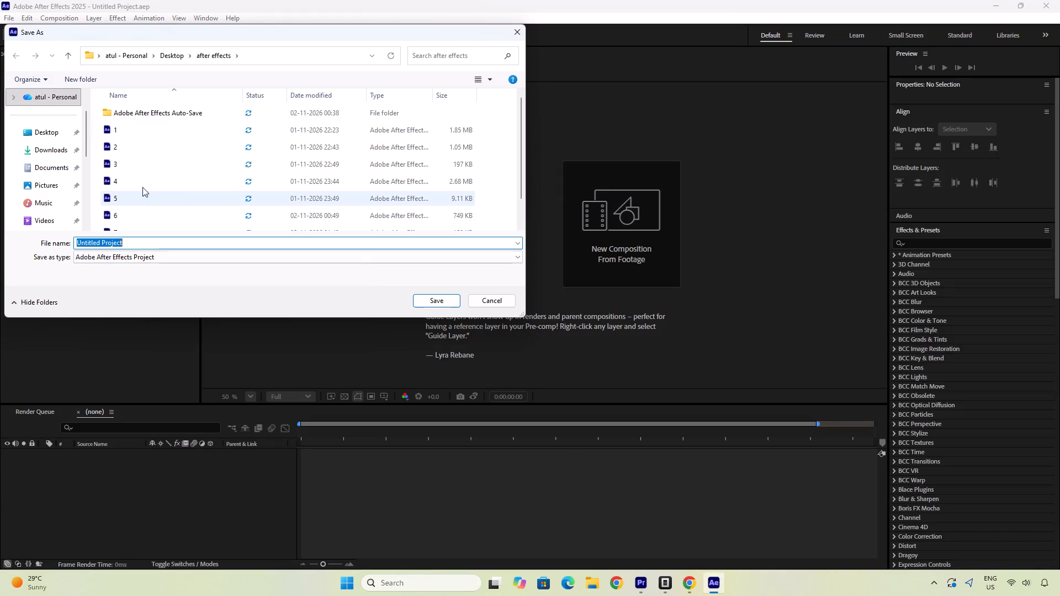
scroll(151, 206, "down", 11)
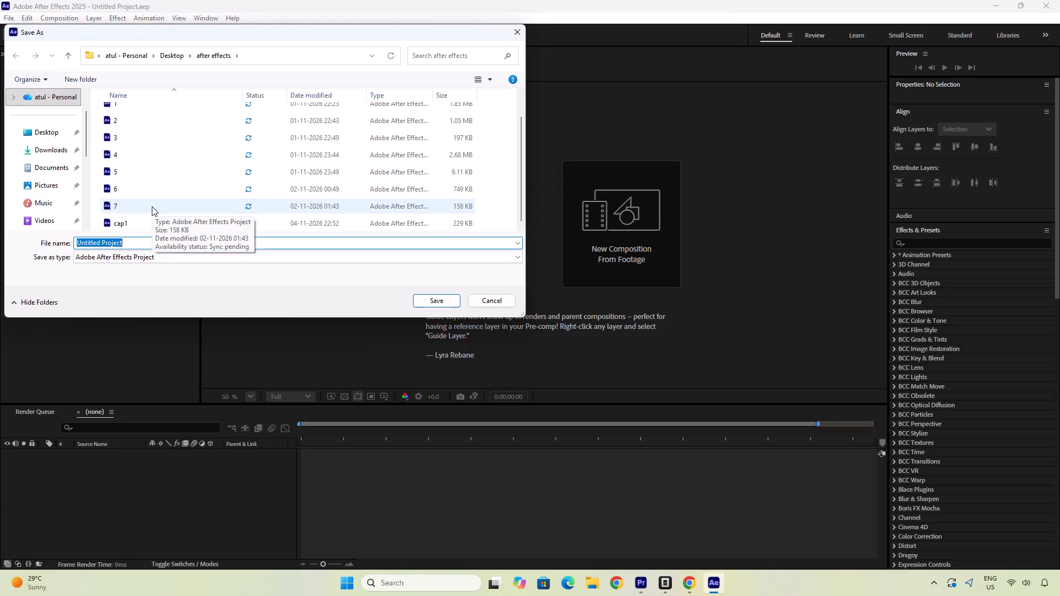
type("cap")
key("2")
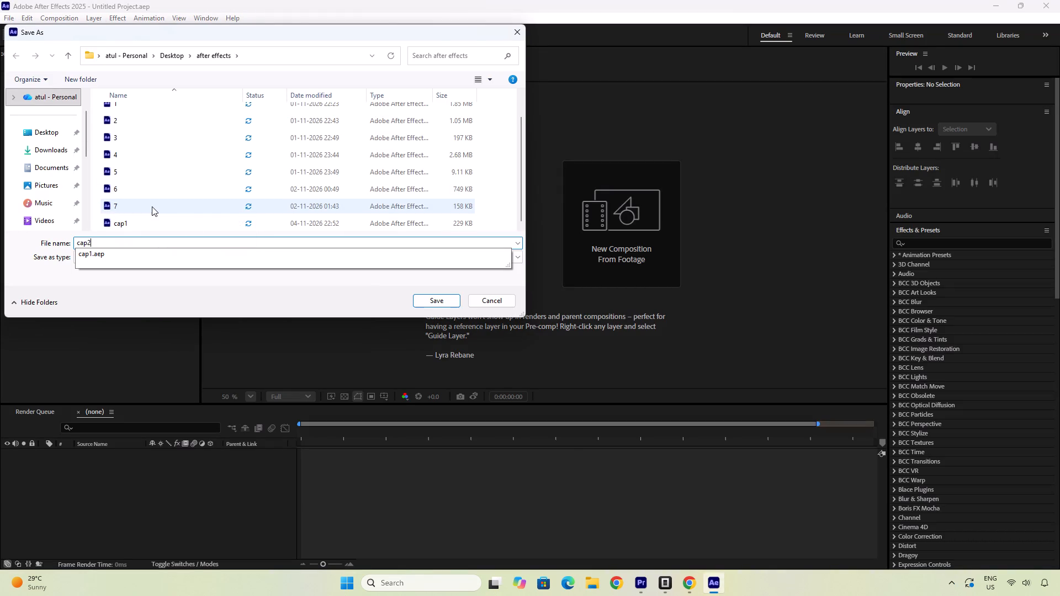
key("Return")
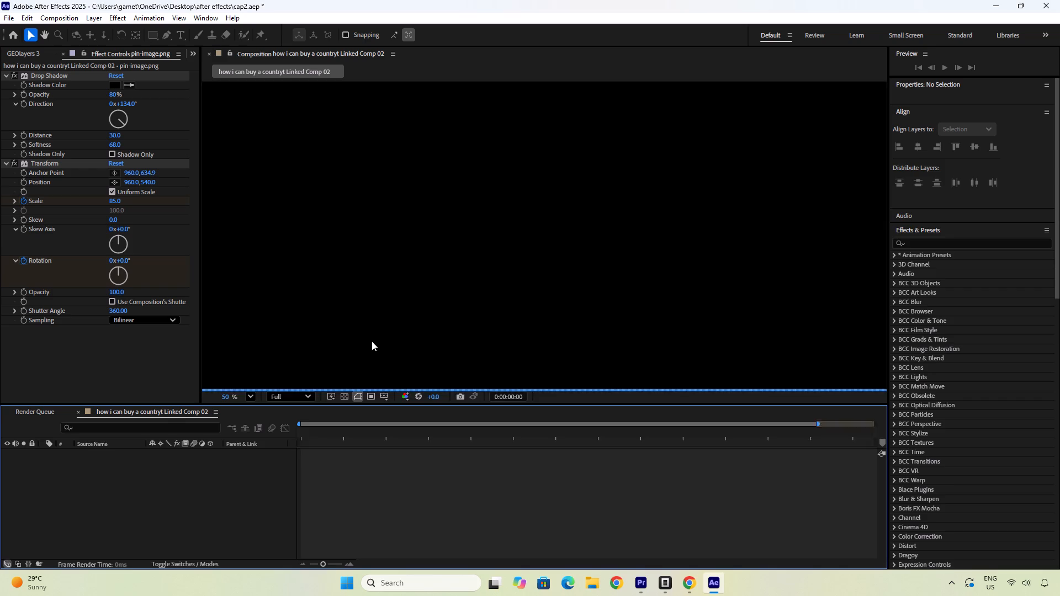
Apply the CC Light Sweep effect to the pin-image.png layer in the linked composition.
scroll(476, 223, "down", 3)
left_click(315, 456)
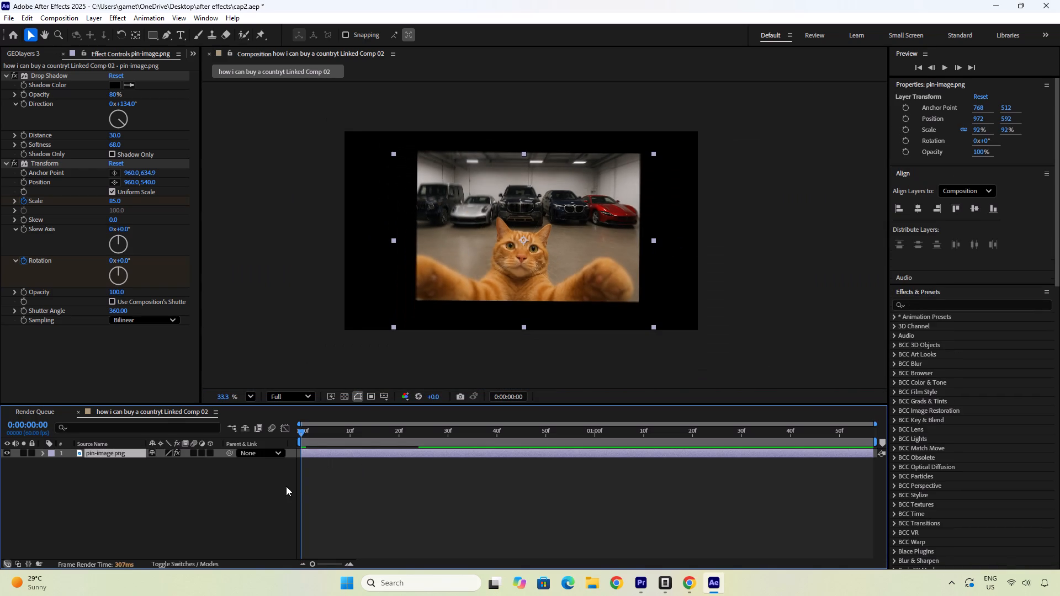
right_click(225, 491)
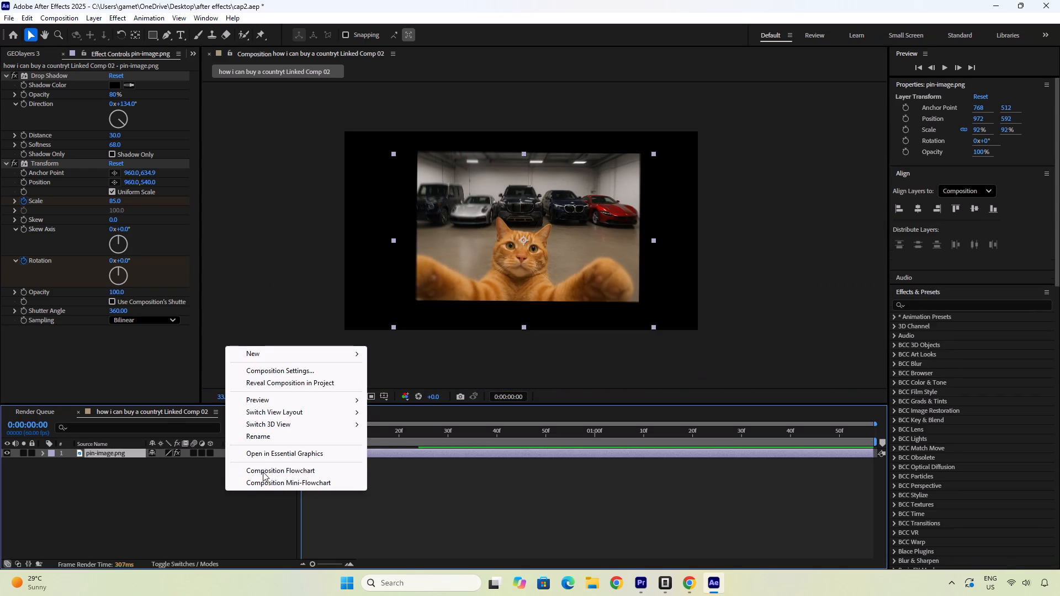
left_click(211, 507)
left_click(344, 455)
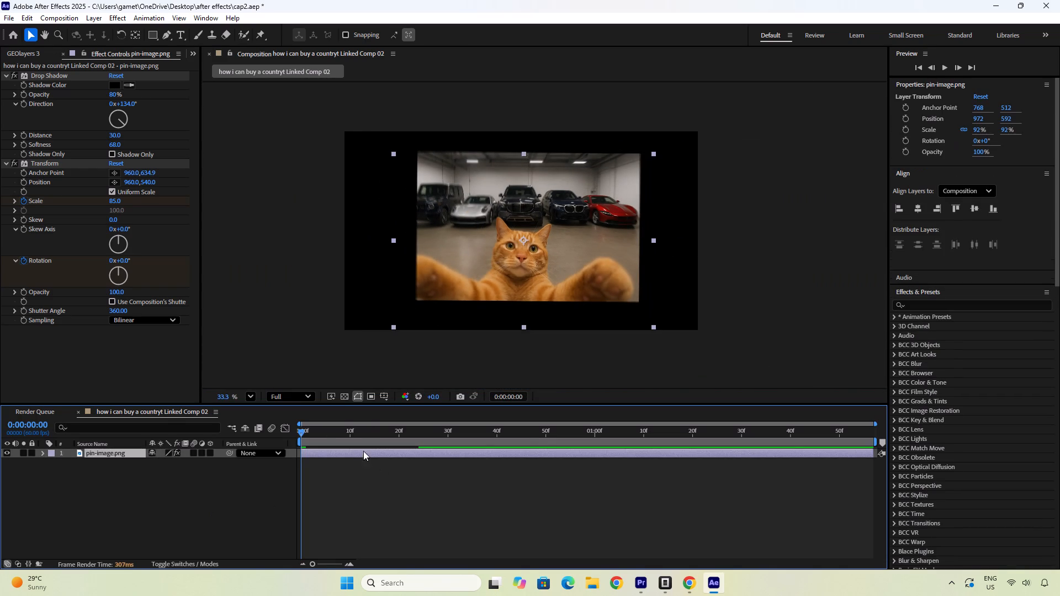
left_click(969, 304)
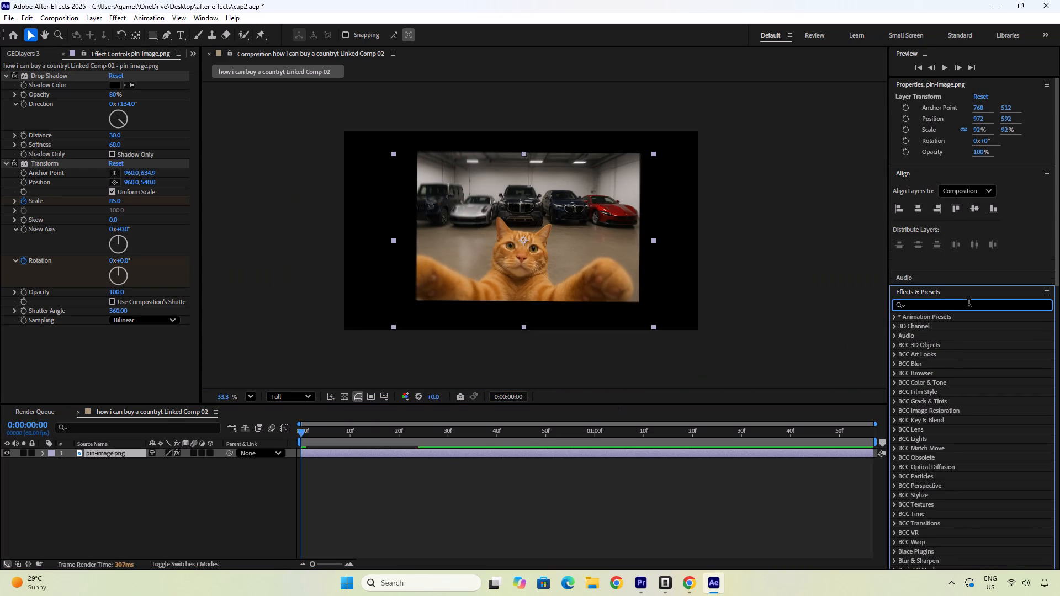
type("cc light")
key("BackSpace")
key("BackSpace")
key("BackSpace")
key("BackSpace")
key("BackSpace")
key("BackSpace")
key("BackSpace")
key("BackSpace")
key("BackSpace")
key("BackSpace")
key("BackSpace")
key("BackSpace")
type("light swi")
key("BackSpace")
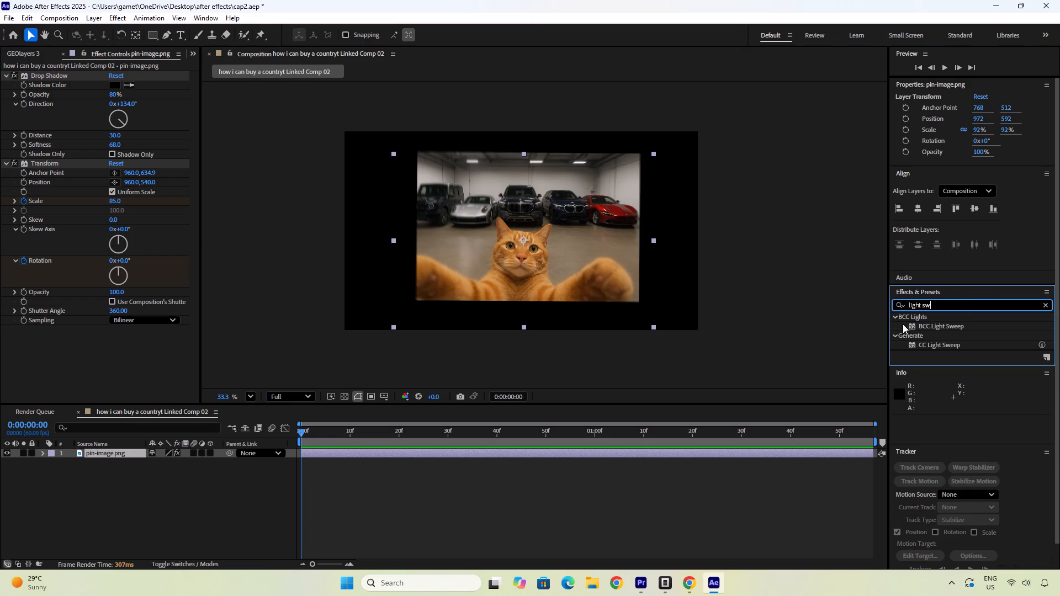
left_click(934, 345)
left_click_drag(945, 343, 420, 448)
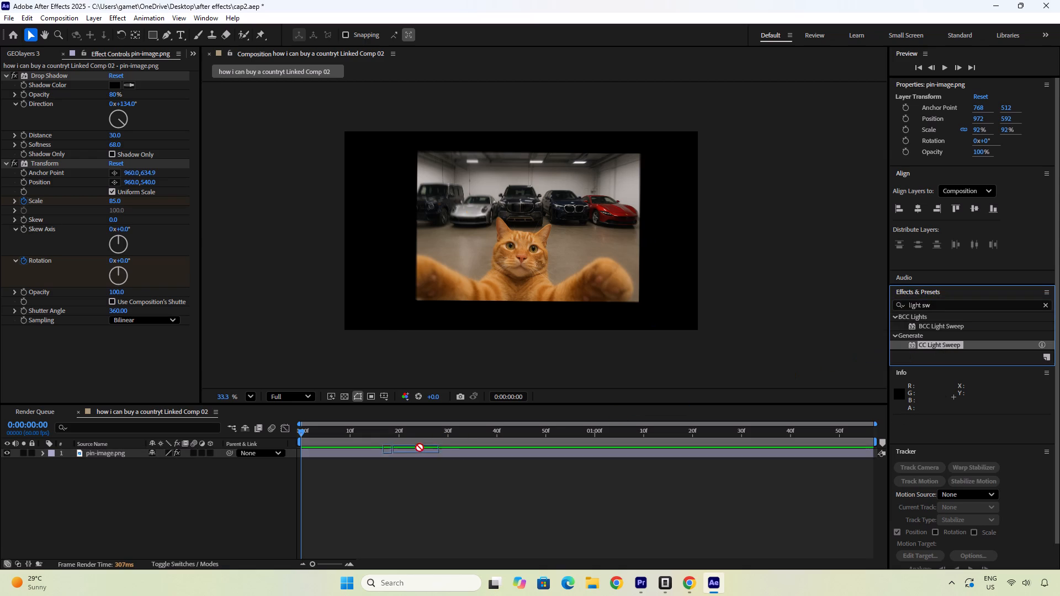
left_click_drag(420, 448, 417, 450)
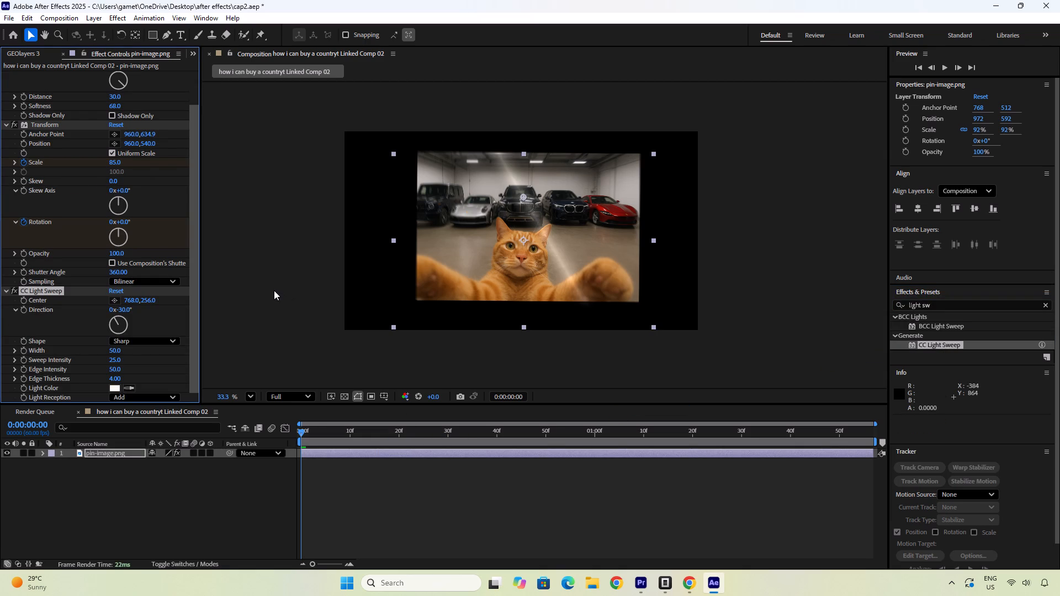
Place the light sweep's Center off the image's right side at about 1774, 307 and start keyframing it at 0:00:00:00.
scroll(152, 328, "down", 3)
left_click_drag(147, 300, 135, 304)
left_click_drag(135, 304, 174, 301)
left_click_drag(132, 301, 322, 295)
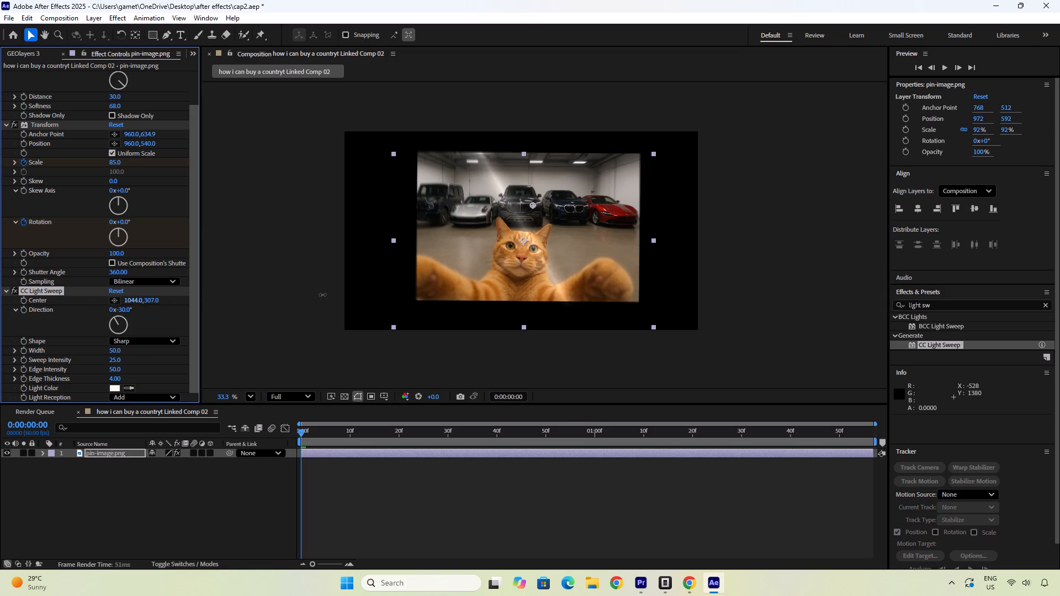
left_click_drag(322, 295, 672, 286)
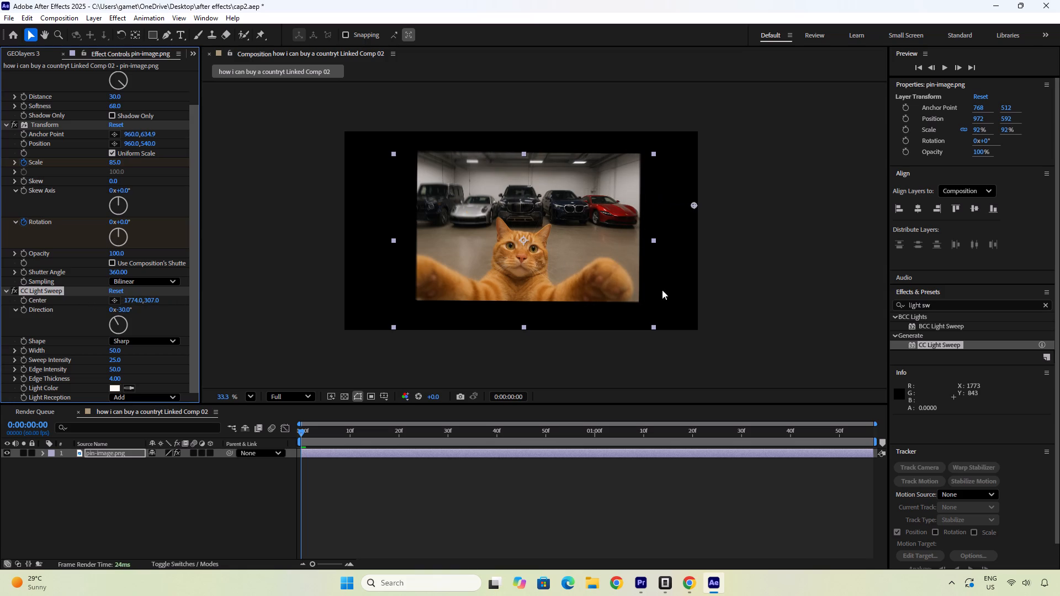
left_click(21, 301)
At 0:00:01:56, keyframe the light sweep's Center past the image's left side at about -580, 307.
left_click_drag(541, 430, 834, 427)
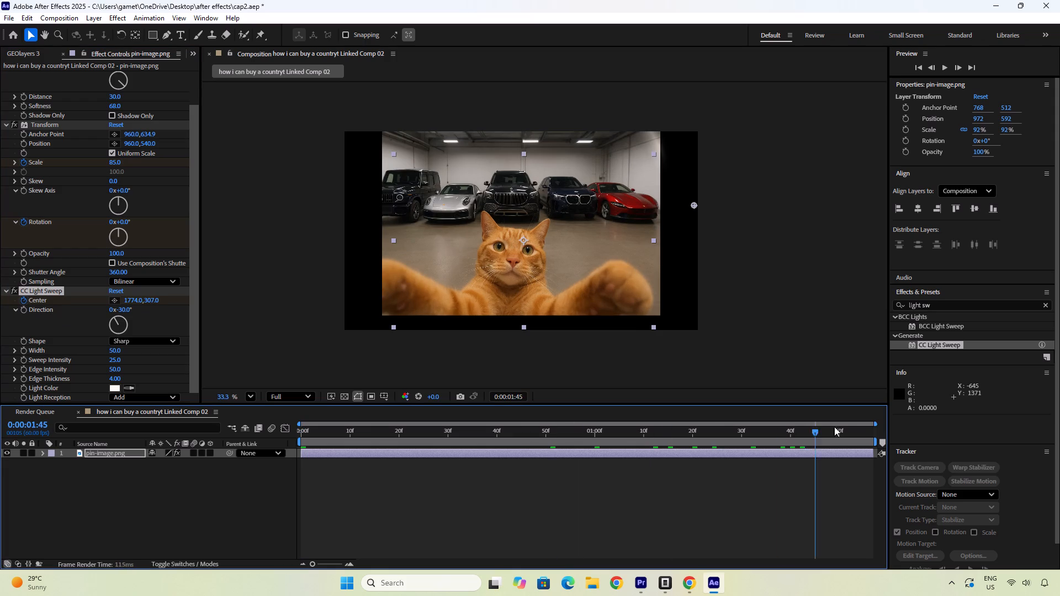
left_click_drag(834, 427, 902, 431)
left_click_drag(132, 303, 103, 302)
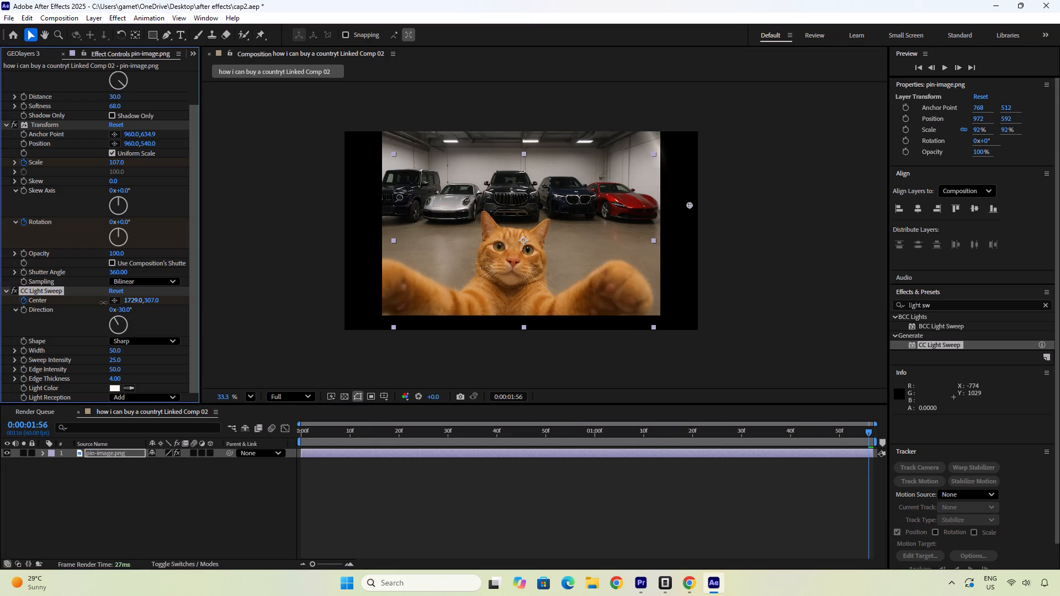
left_click_drag(103, 302, 0, 526)
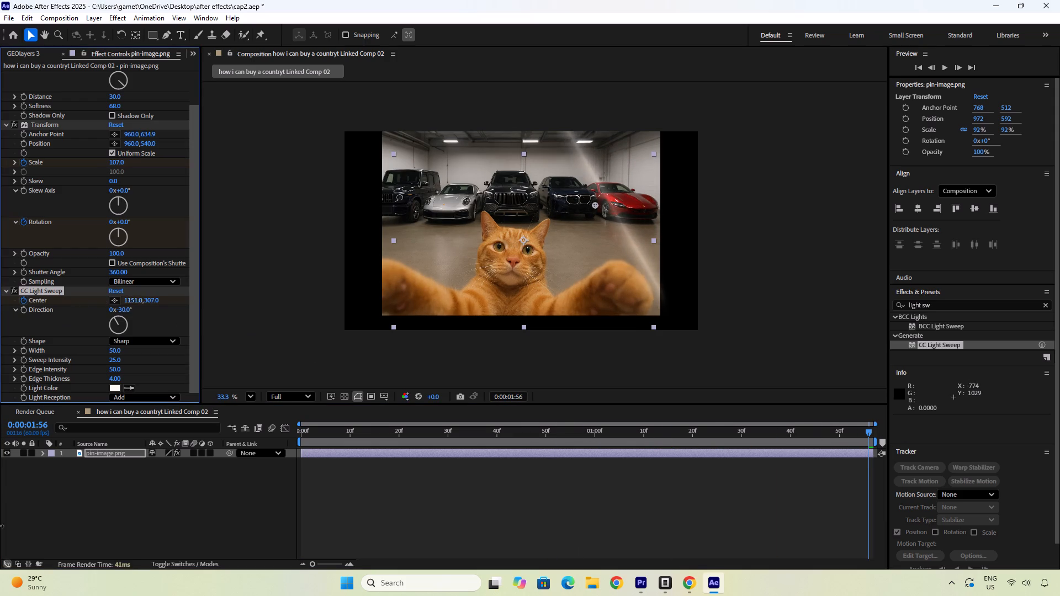
left_click_drag(0, 526, 0, 595)
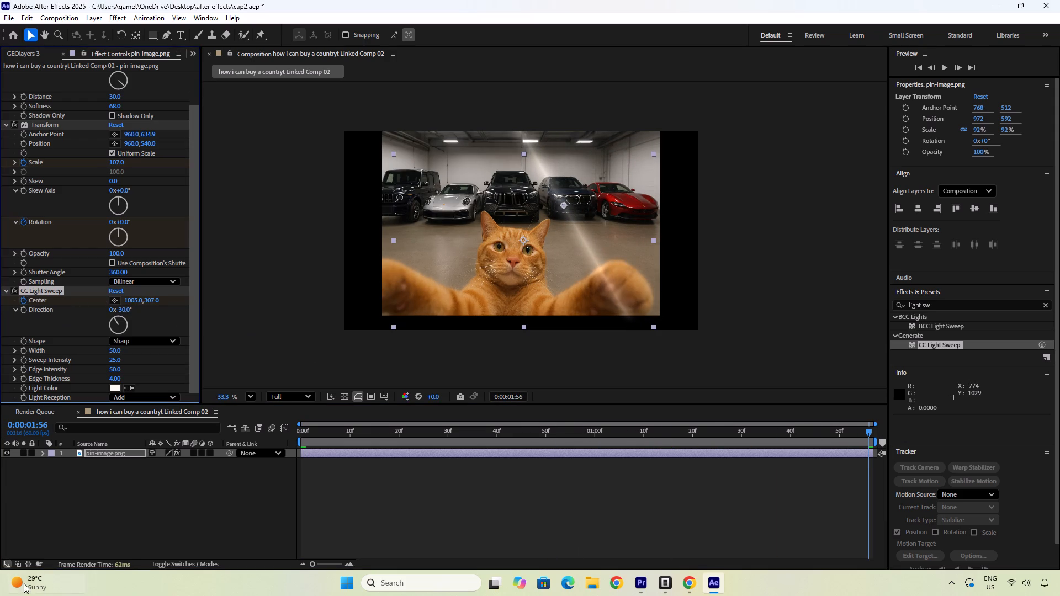
left_click_drag(132, 299, 65, 484)
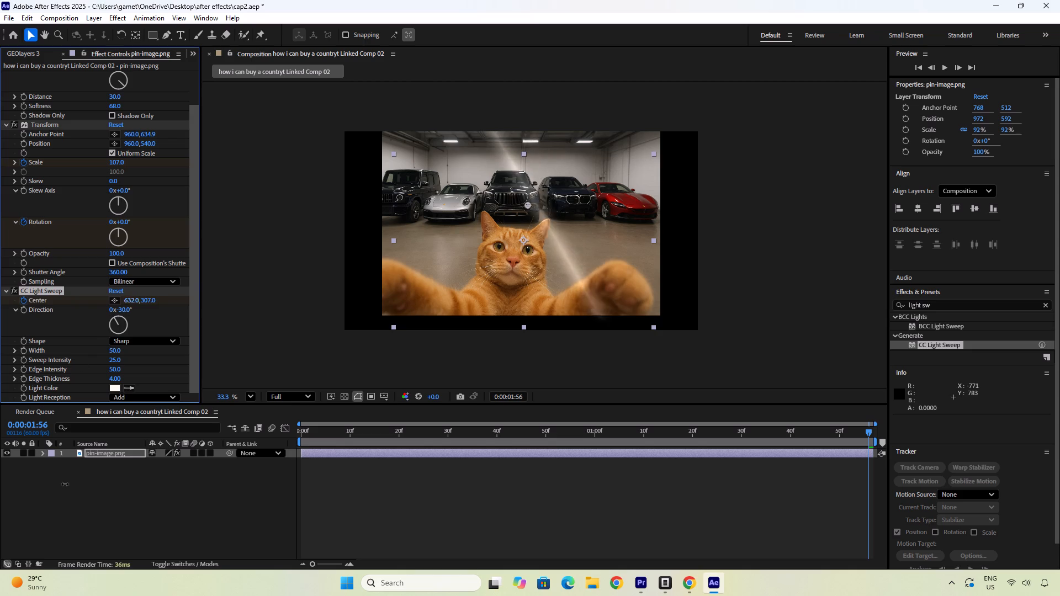
left_click_drag(65, 484, 26, 585)
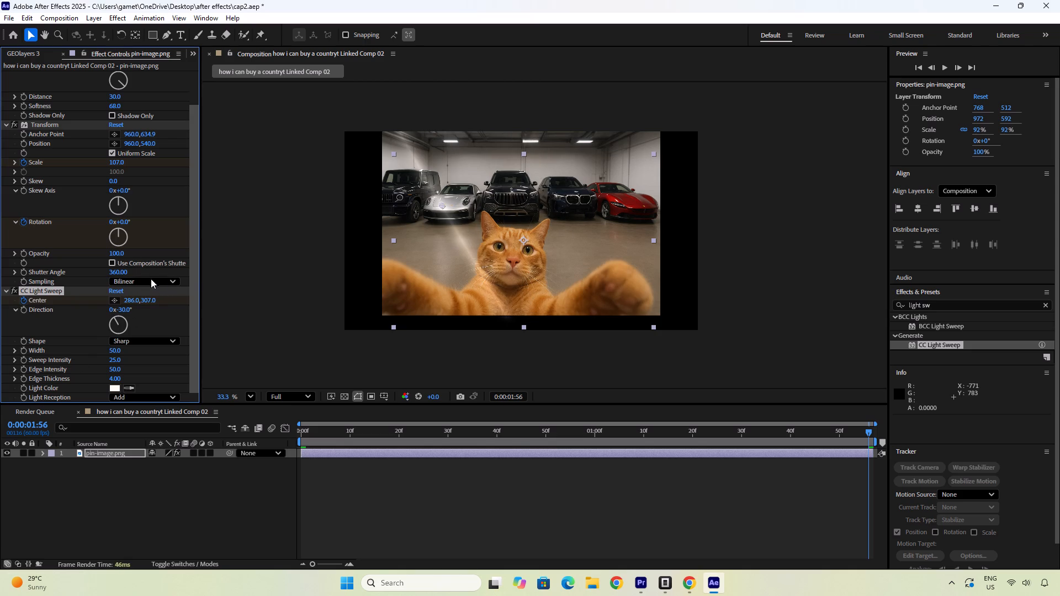
left_click_drag(129, 296, 93, 595)
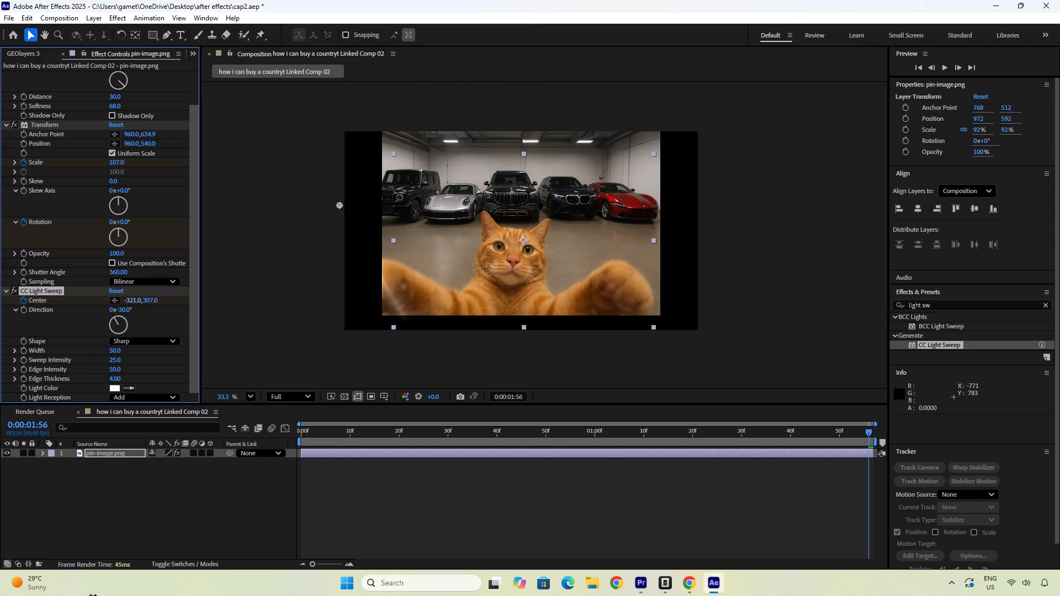
left_click_drag(93, 595, 99, 588)
left_click_drag(129, 298, 114, 427)
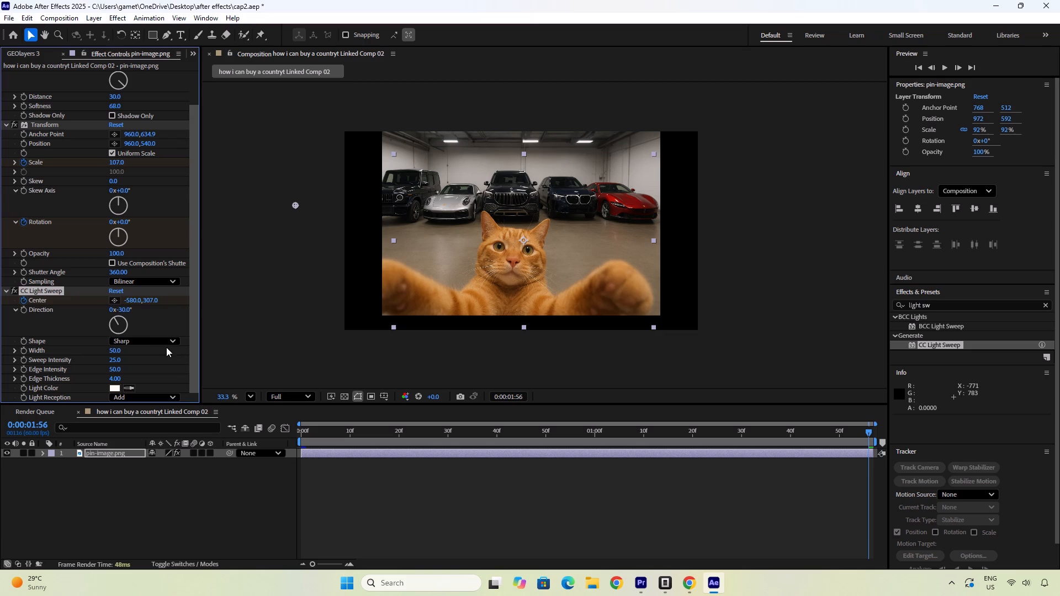
With the sweep crossing the image at 0:00:00:37, set its Width to 152 and Sweep Intensity to 47.
left_click_drag(621, 430, 537, 433)
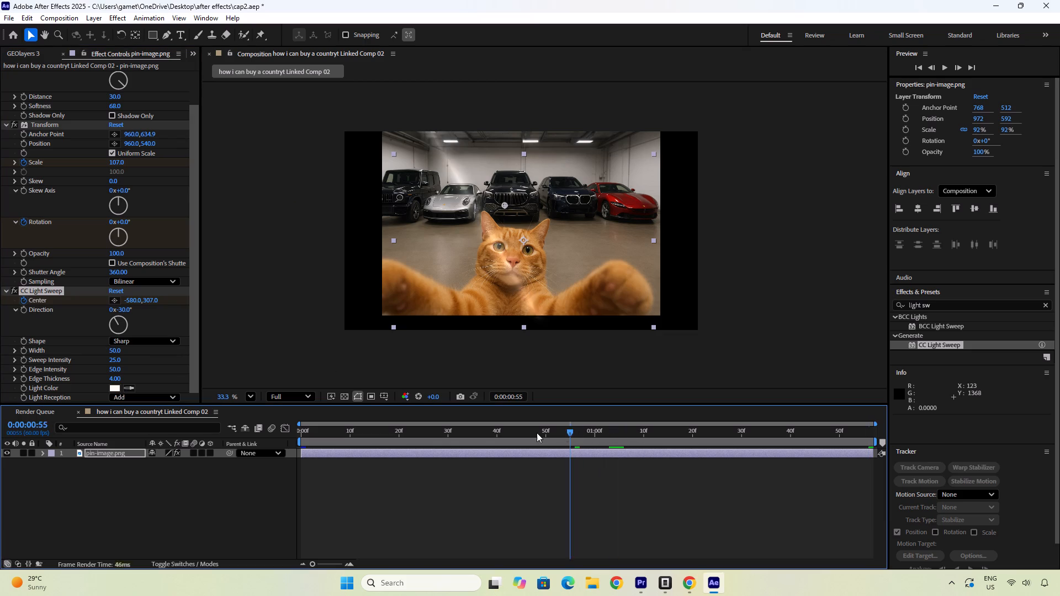
left_click_drag(537, 433, 549, 434)
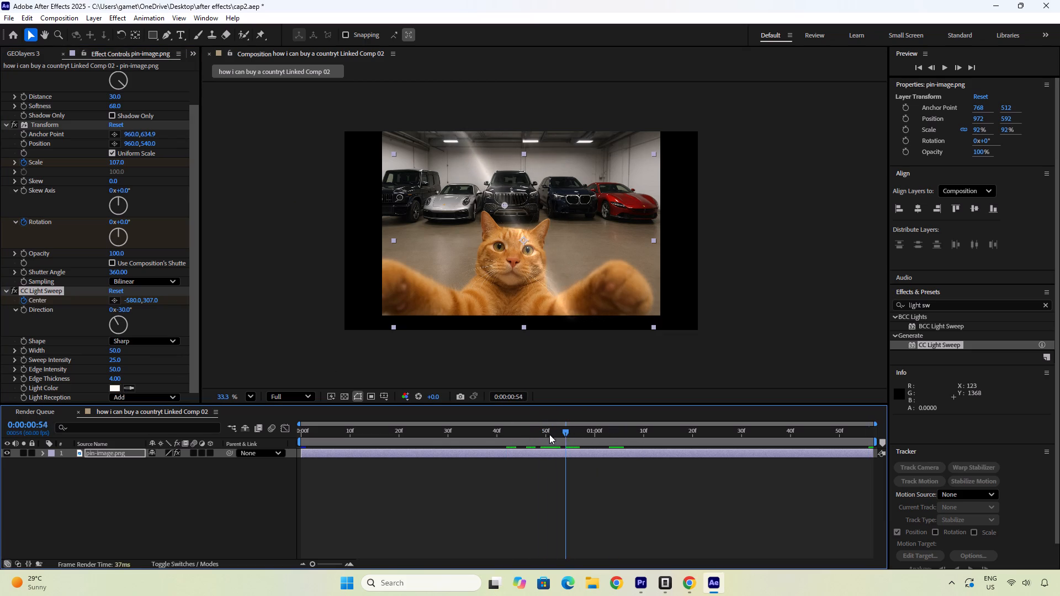
left_click_drag(549, 434, 586, 433)
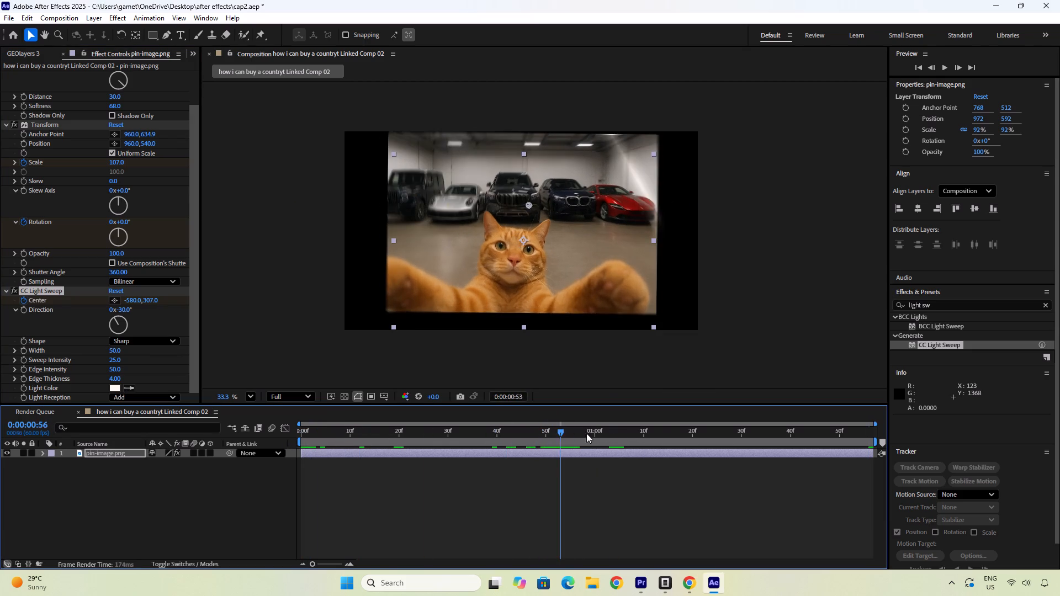
left_click_drag(586, 433, 481, 442)
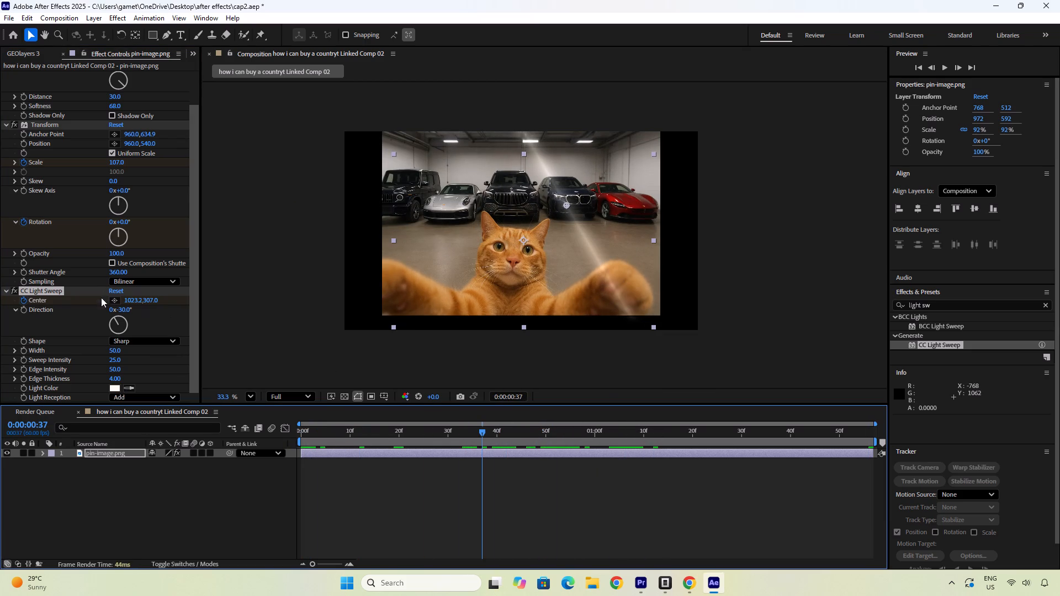
left_click_drag(118, 350, 163, 345)
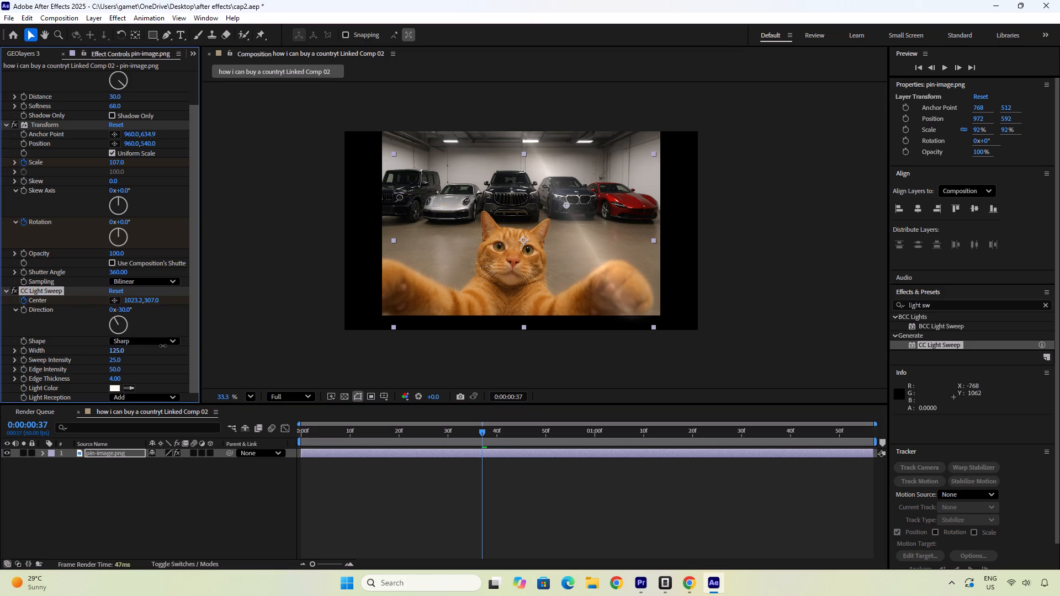
left_click_drag(163, 345, 167, 344)
left_click_drag(118, 358, 130, 359)
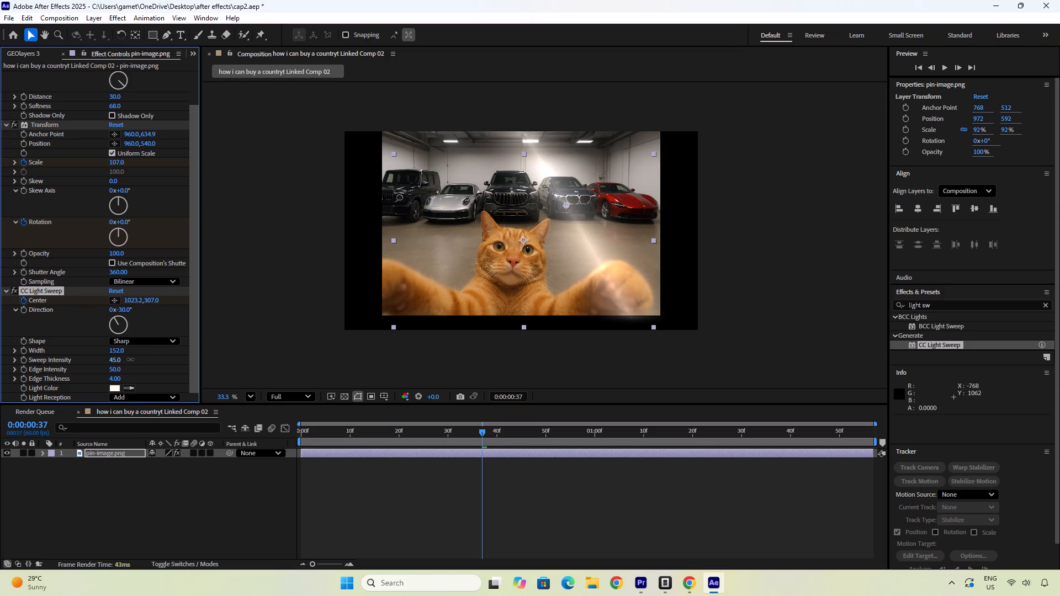
left_click_drag(130, 359, 131, 359)
Set the light sweep's Edge Intensity to 105 and Edge Thickness to 6.80.
left_click_drag(114, 369, 128, 369)
left_click_drag(128, 369, 119, 375)
left_click_drag(119, 375, 119, 374)
left_click_drag(116, 380, 98, 385)
left_click_drag(98, 385, 111, 382)
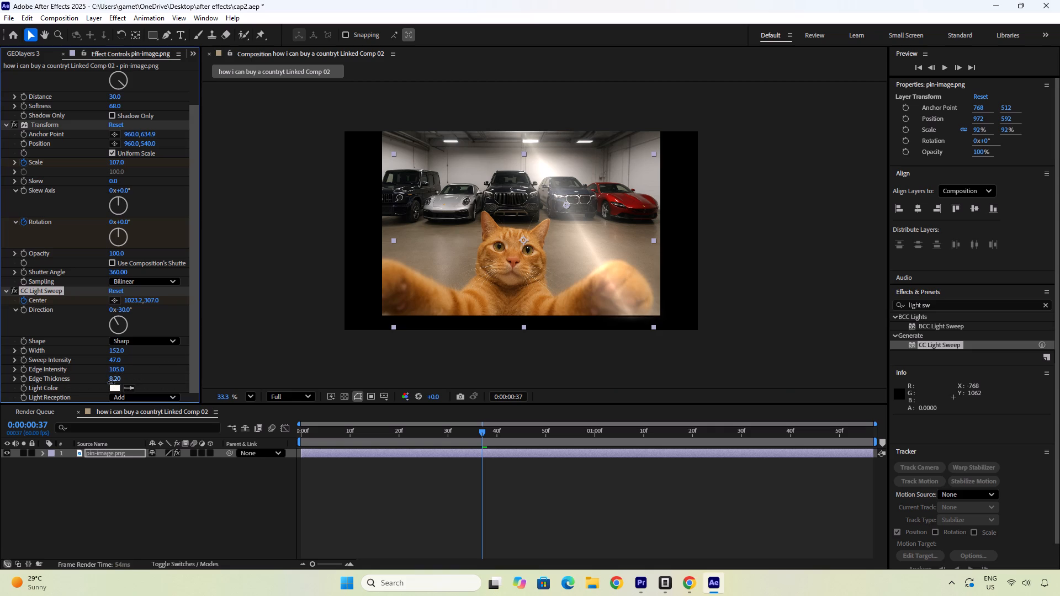
left_click_drag(111, 382, 102, 382)
Tilt the light sweep further by setting its Direction to -38°.
scroll(161, 363, "down", 9)
scroll(157, 372, "up", 3)
scroll(157, 372, "down", 3)
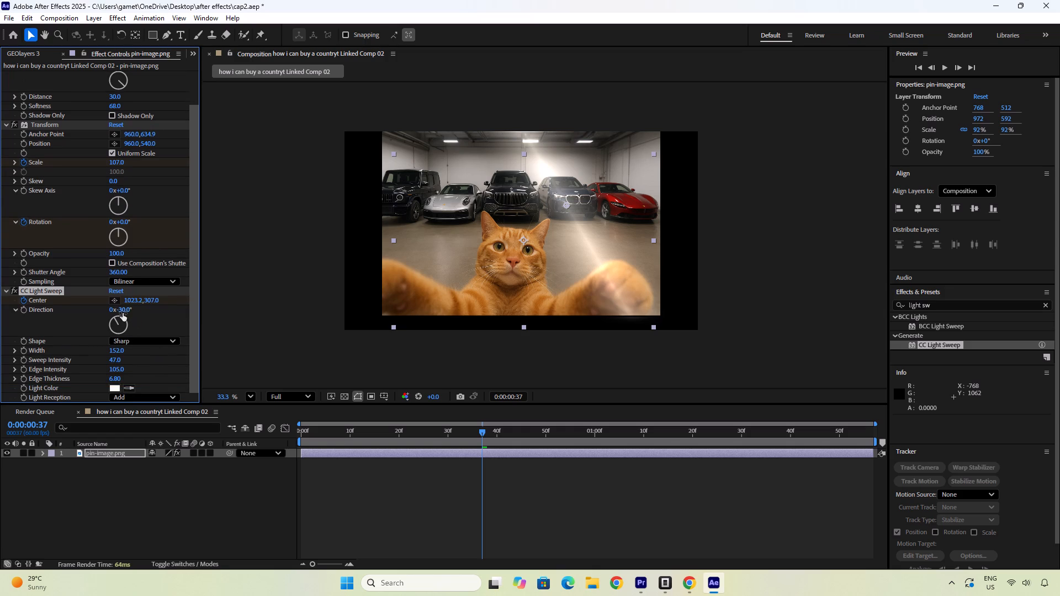
left_click(125, 312)
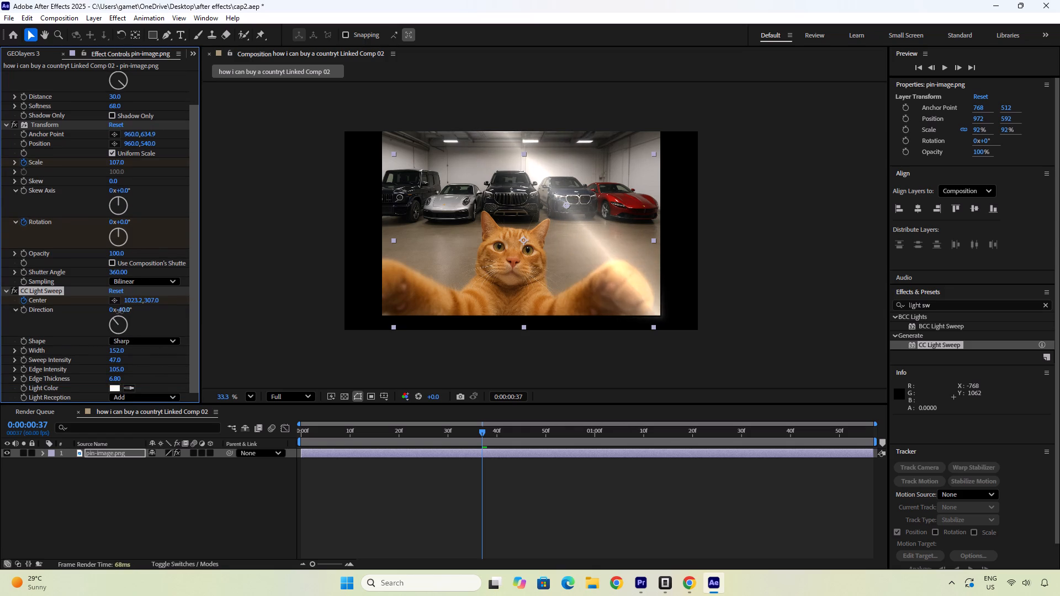
left_click(151, 300)
left_click(408, 478)
Play and scrub the composition from its start to near 0:00:01:50 to check the light sweep's travel across the cat image.
left_click_drag(471, 427, 298, 431)
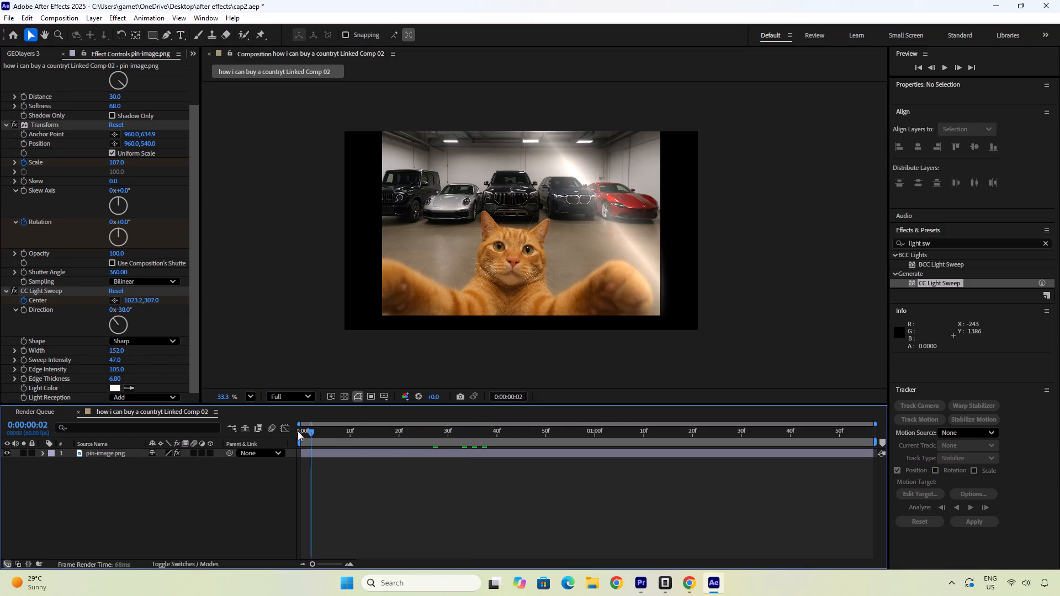
left_click_drag(298, 431, 259, 431)
key("space")
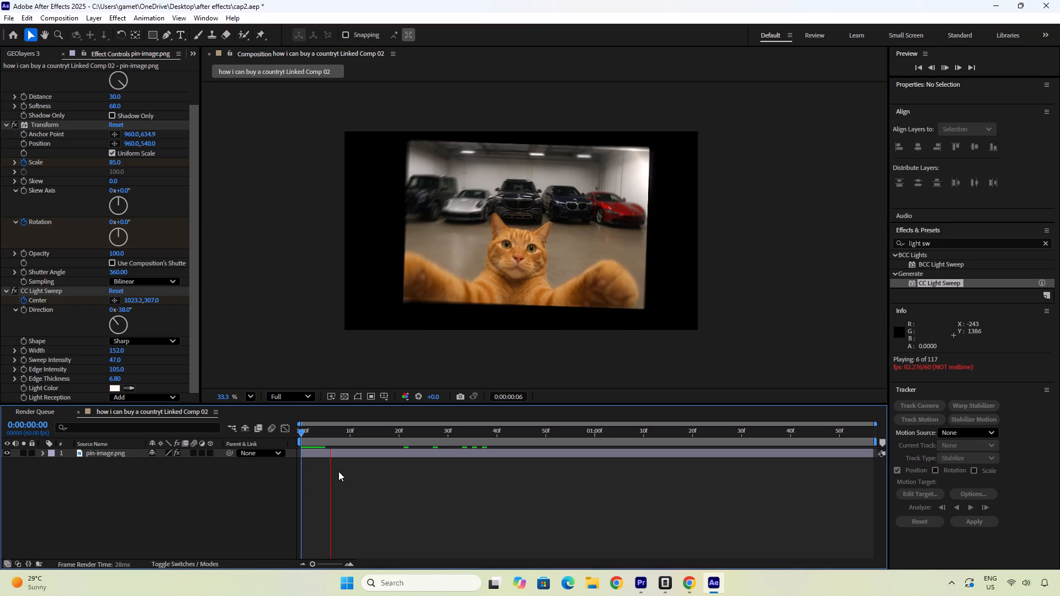
left_click_drag(417, 449, 463, 449)
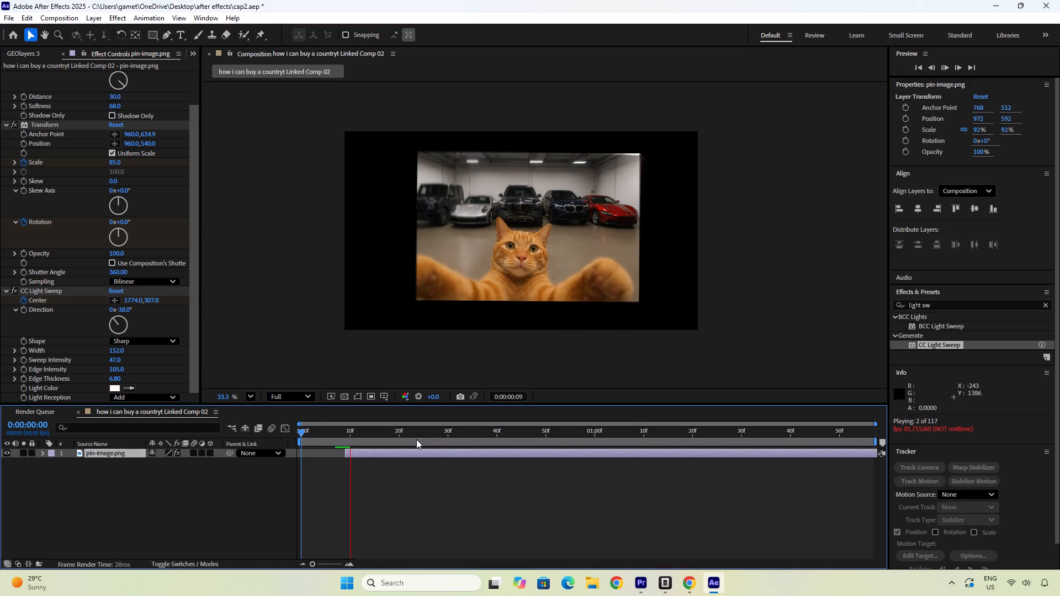
key("ctrl+z")
left_click(390, 507)
left_click_drag(396, 430, 424, 435)
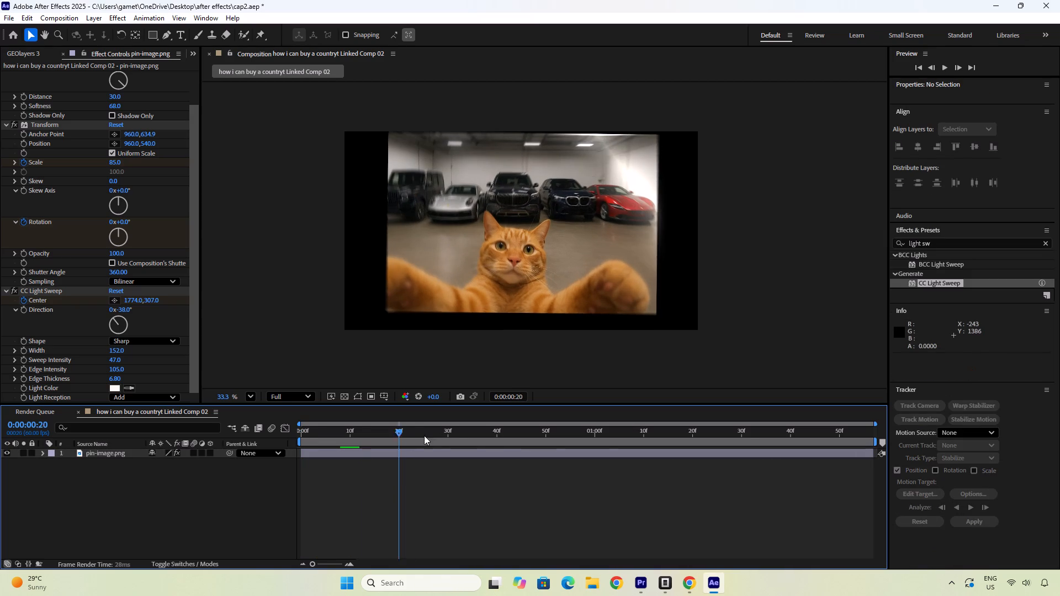
left_click_drag(424, 435, 814, 425)
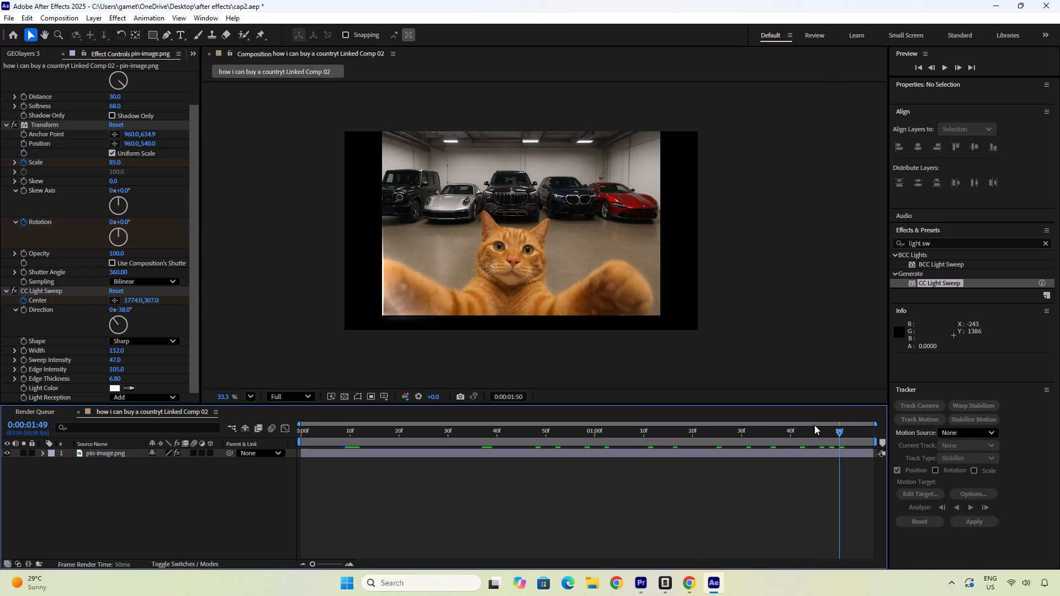
left_click_drag(814, 425, 851, 428)
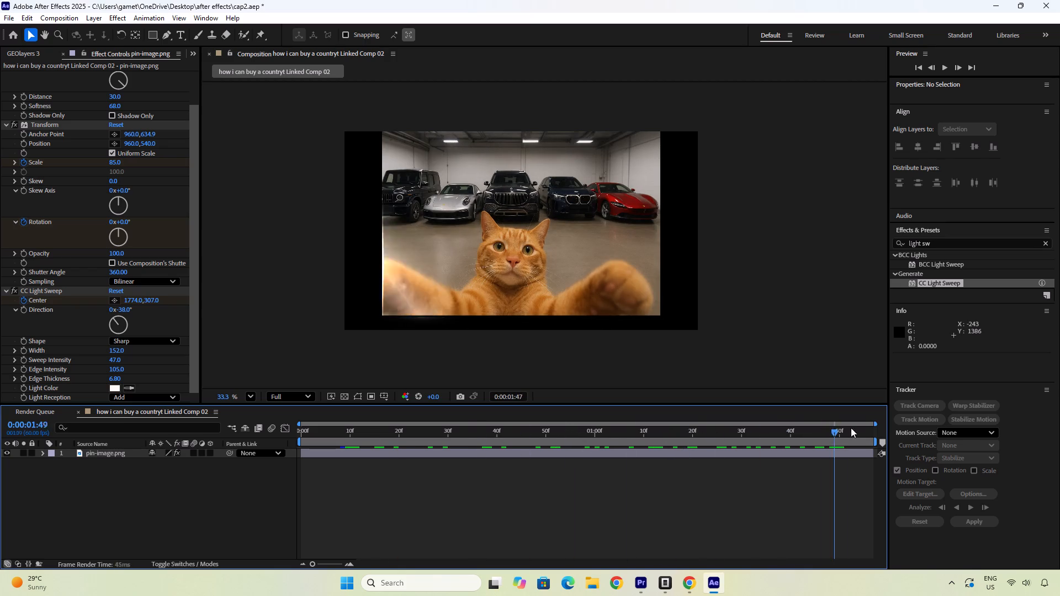
left_click_drag(851, 428, 565, 440)
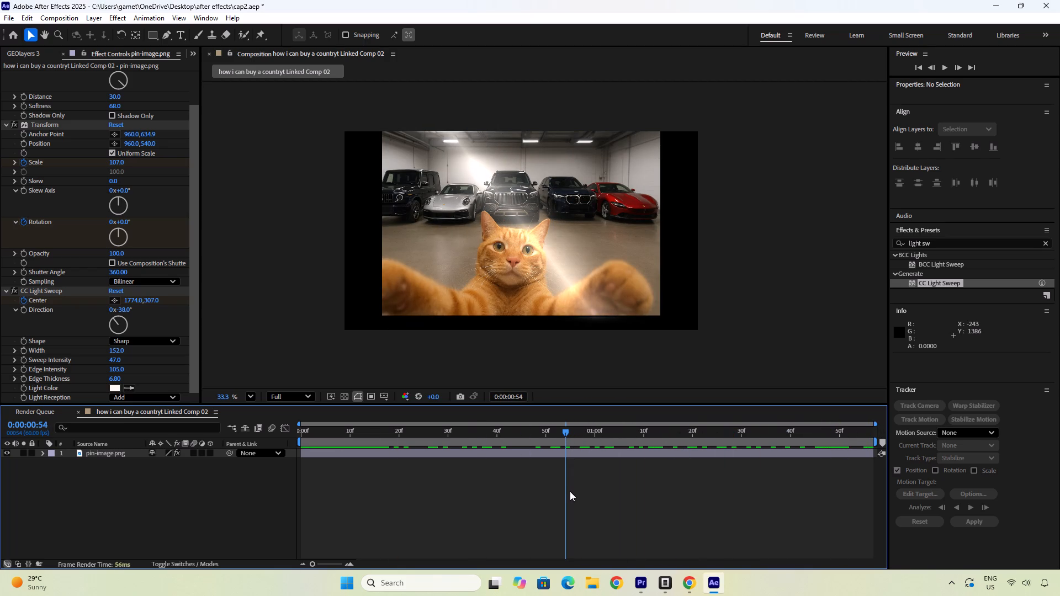
Save the cap2.aep project and close After Effects to return to sequence 5 in Premiere Pro.
left_click(570, 491)
key("ctrl+s")
key("ctrl+s")
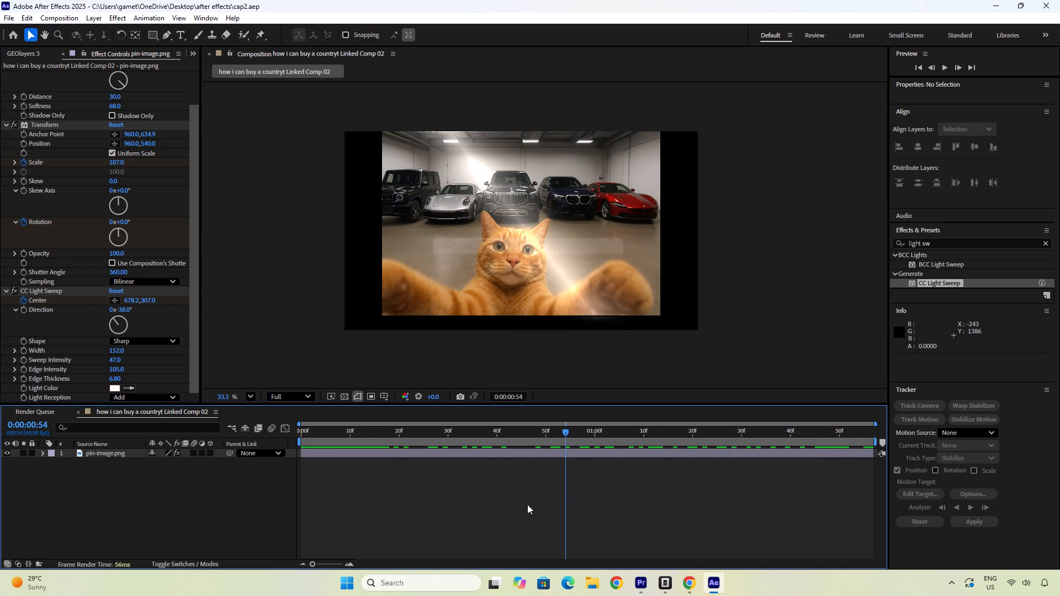
left_click(1059, 0)
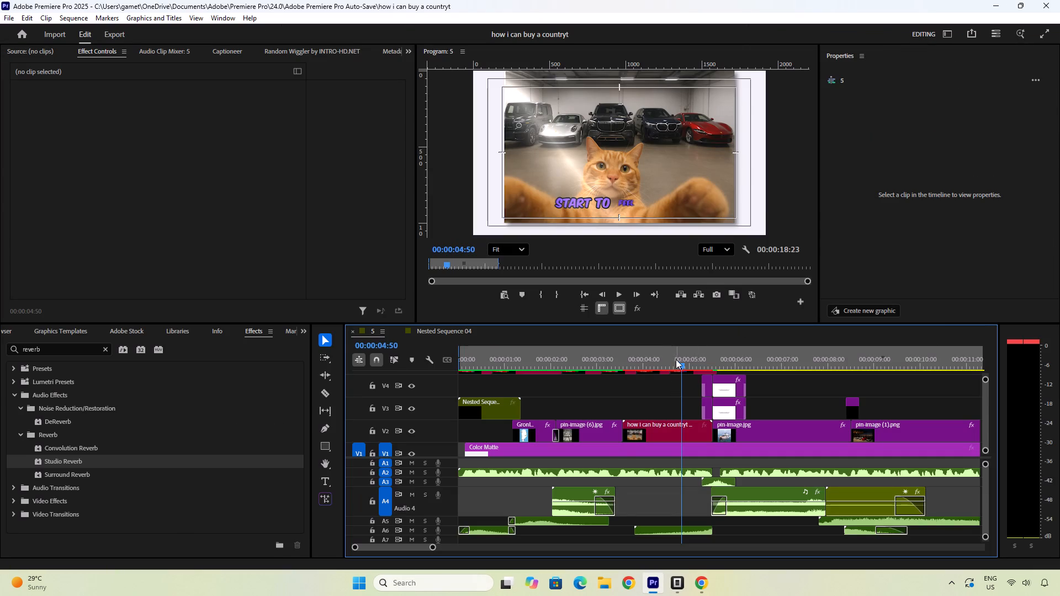
Render the effect previews for sequence 5.
left_click_drag(671, 355, 603, 363)
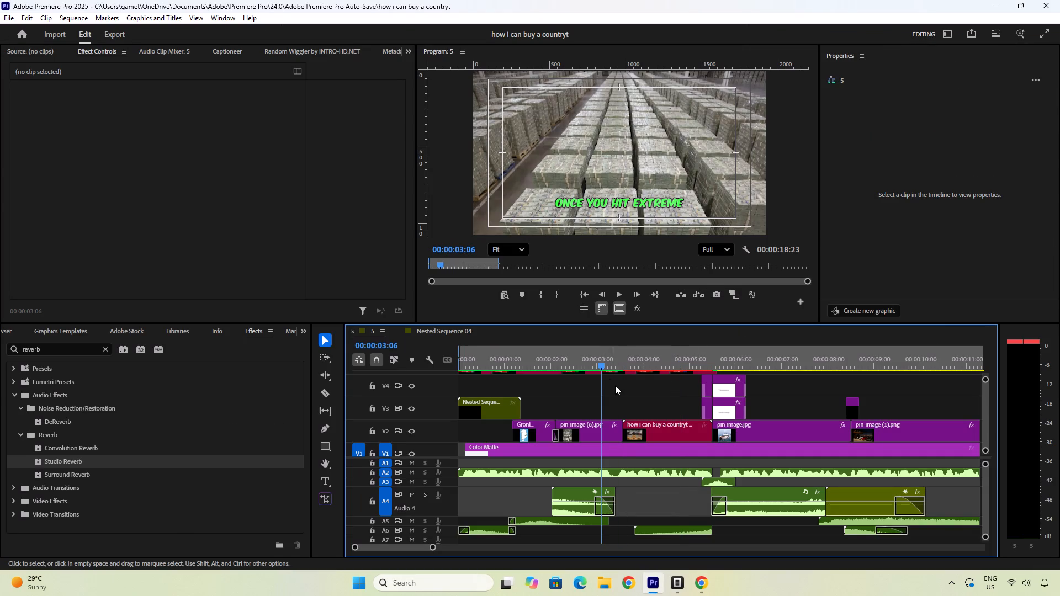
key("Return")
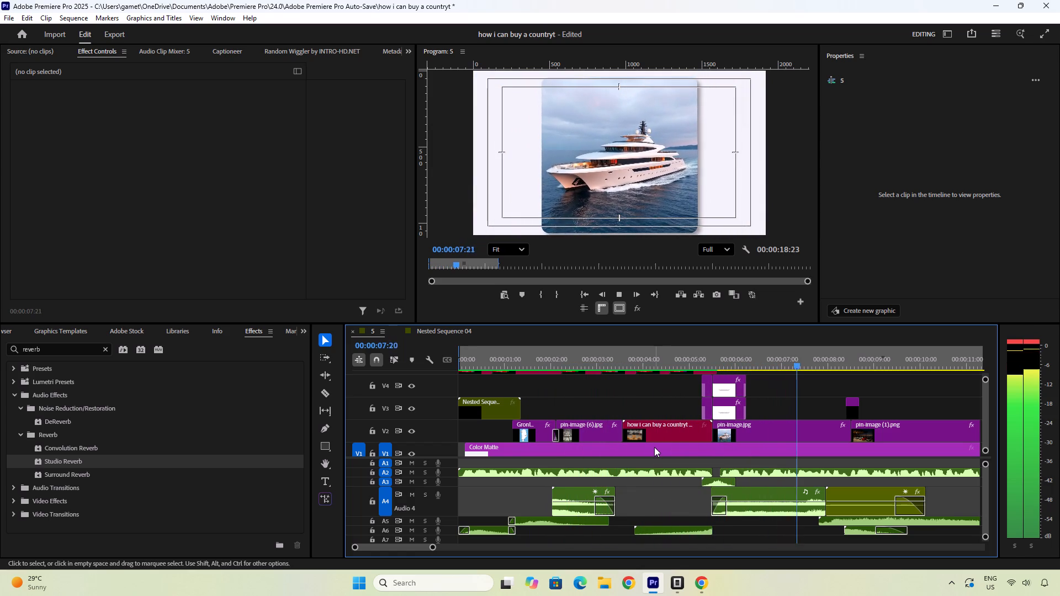
Play through the image clips and shorten the end of pin-image (1).png on V2 to about 00:00:12:05.
scroll(805, 439, "down", 6)
scroll(724, 449, "down", 1)
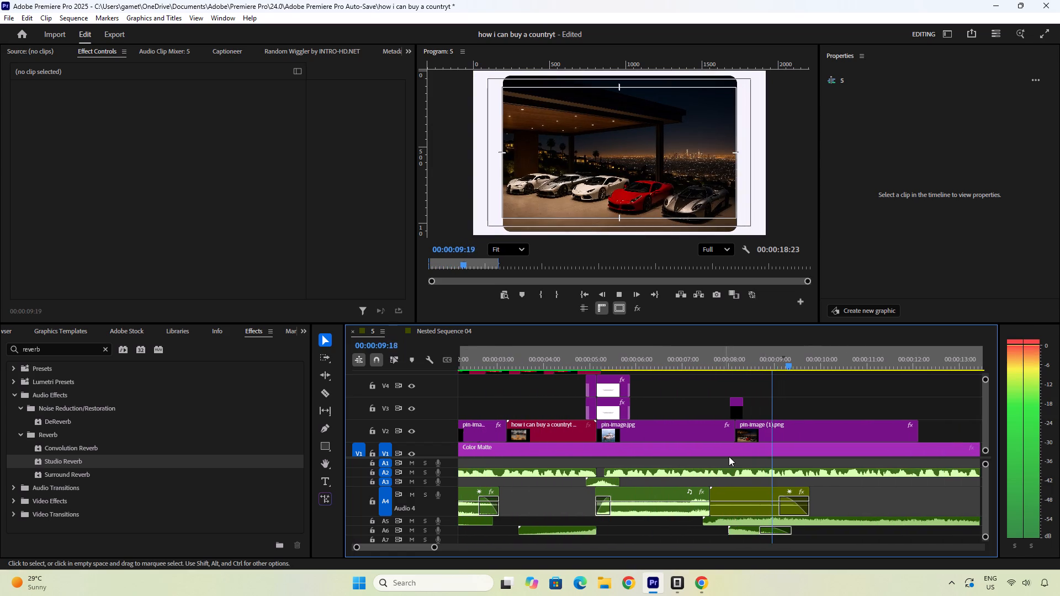
scroll(729, 456, "down", 8)
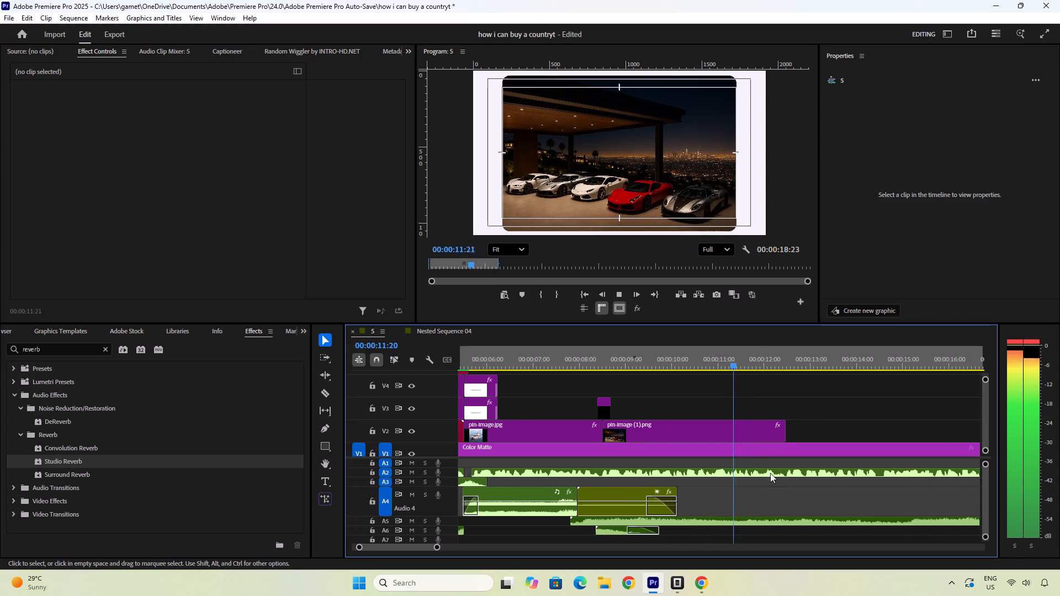
key("space")
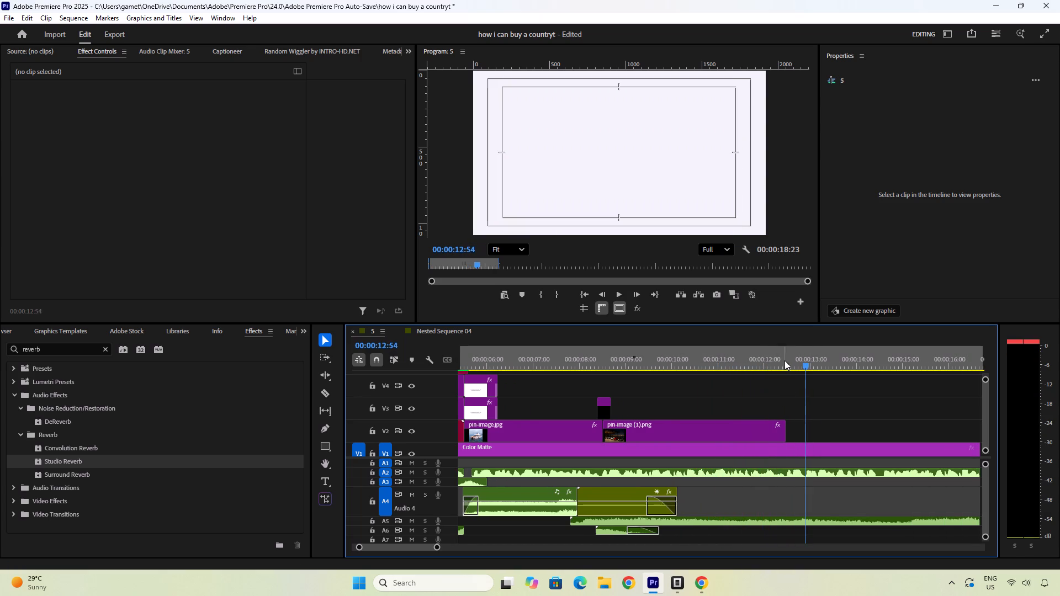
left_click_drag(785, 360, 748, 363)
key("space")
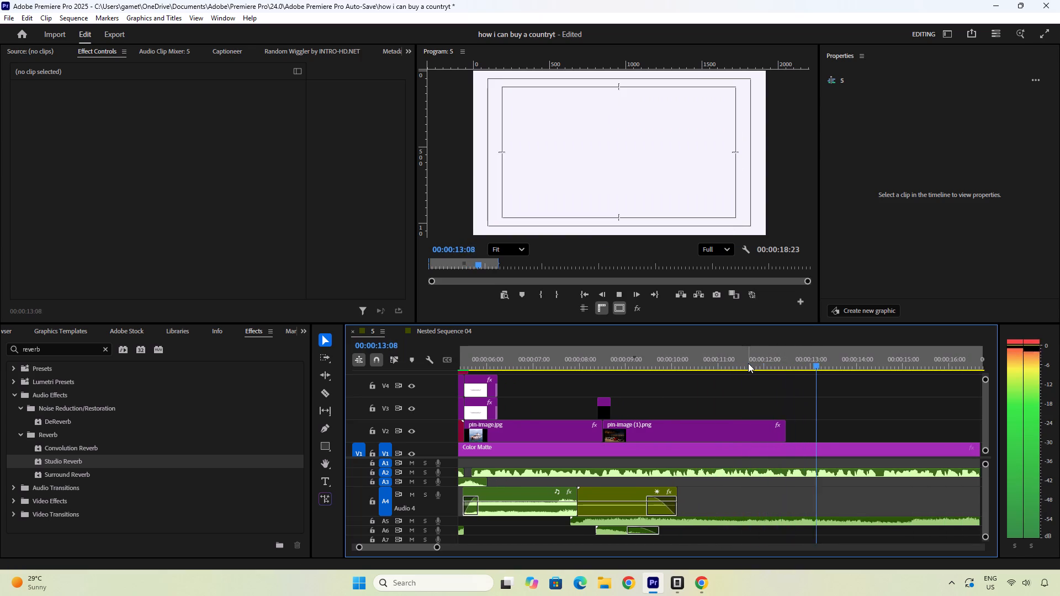
left_click_drag(792, 358, 728, 373)
key("space")
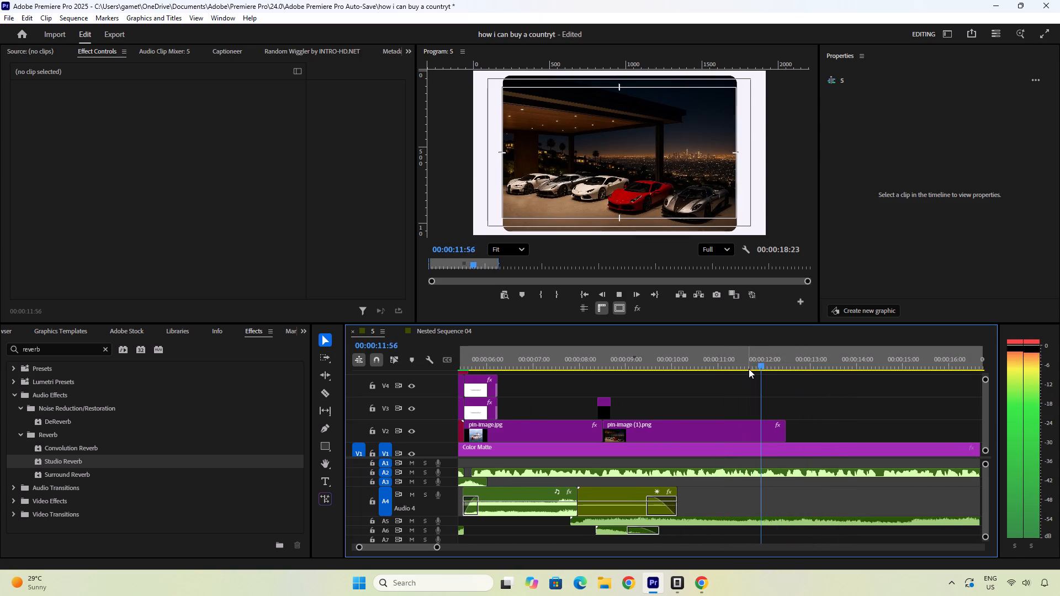
key("space")
left_click_drag(754, 365, 712, 365)
key("space")
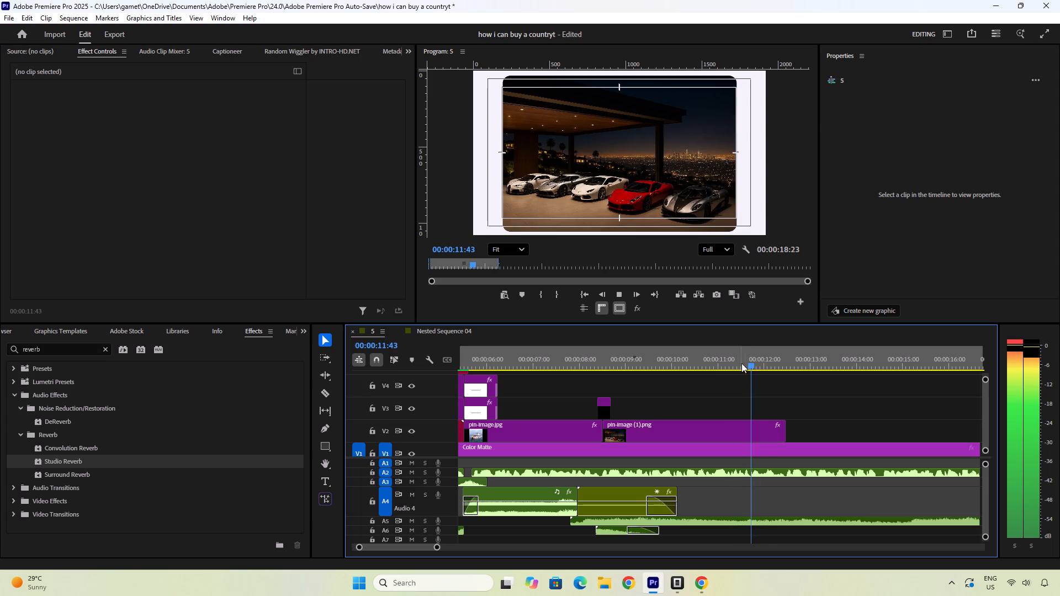
key("space")
left_click_drag(787, 425, 766, 429)
Fine-trim the end of pin-image (1).png to 00:00:12:02, replaying the audio around the cut to check its timing.
left_click_drag(753, 363, 714, 364)
key("space")
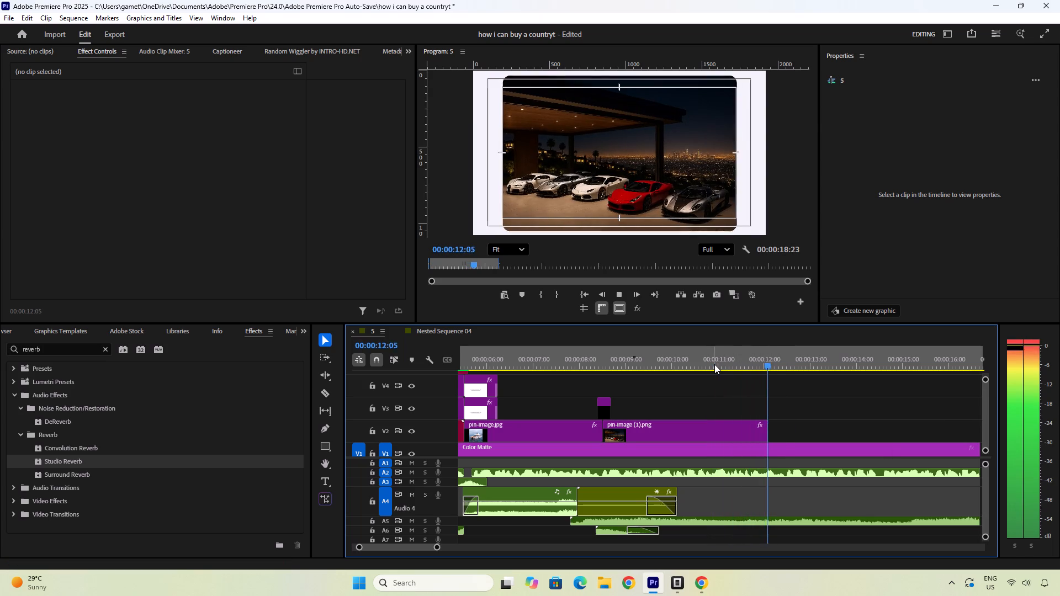
key("space")
left_click_drag(771, 352, 717, 360)
key("space")
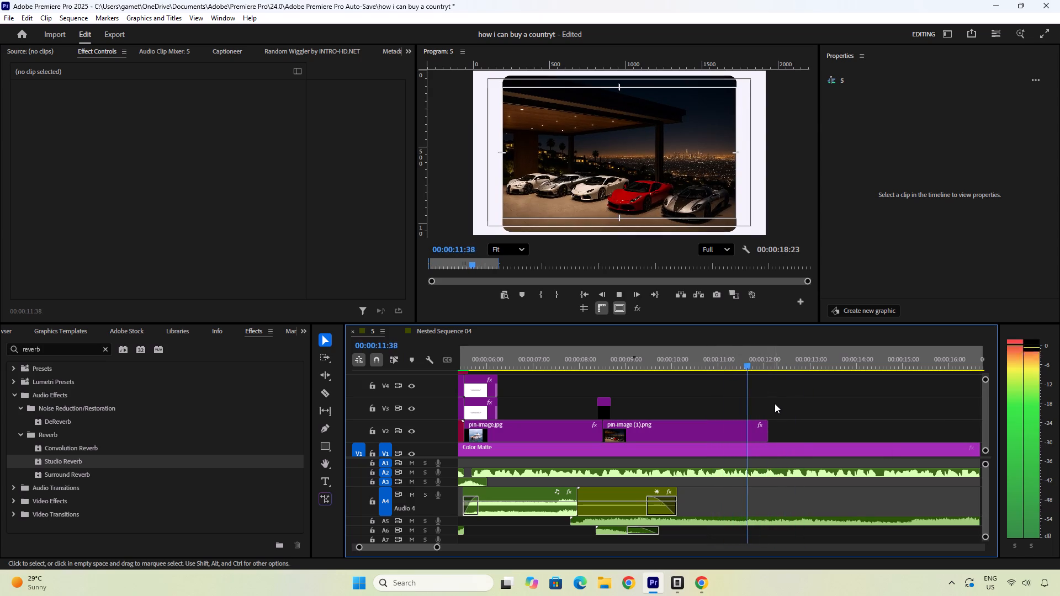
key("space")
left_click_drag(770, 431, 764, 432)
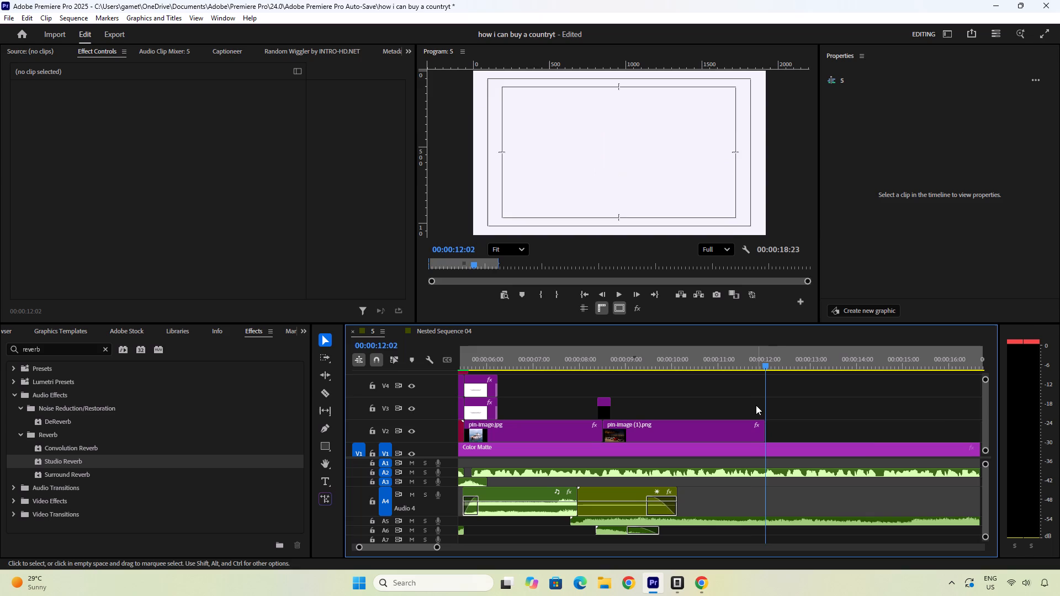
left_click(755, 405)
left_click_drag(761, 364, 740, 363)
key("space")
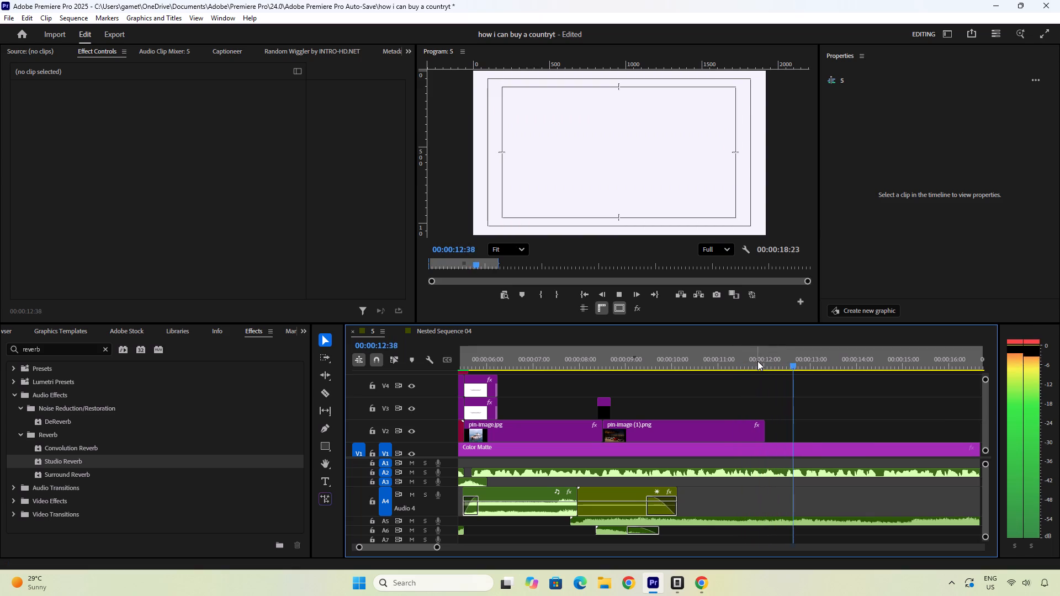
left_click_drag(757, 360, 730, 361)
key("space")
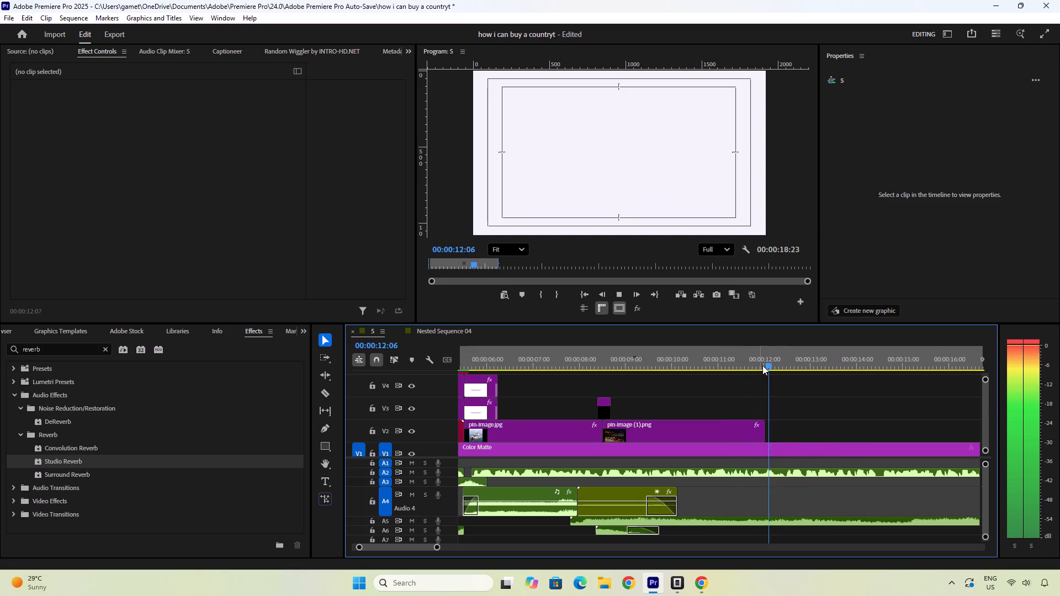
Play back the opening of sequence 5 to check the rendered light sweep and how the subtitles match the narration.
left_click_drag(717, 360, 618, 369)
key("space")
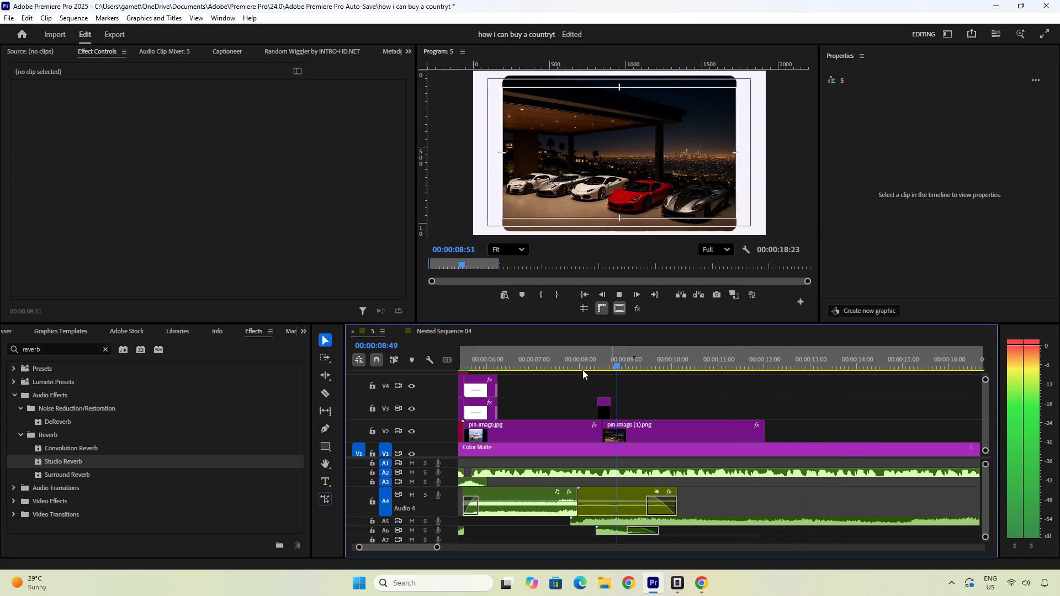
left_click_drag(595, 361, 420, 363)
key("space")
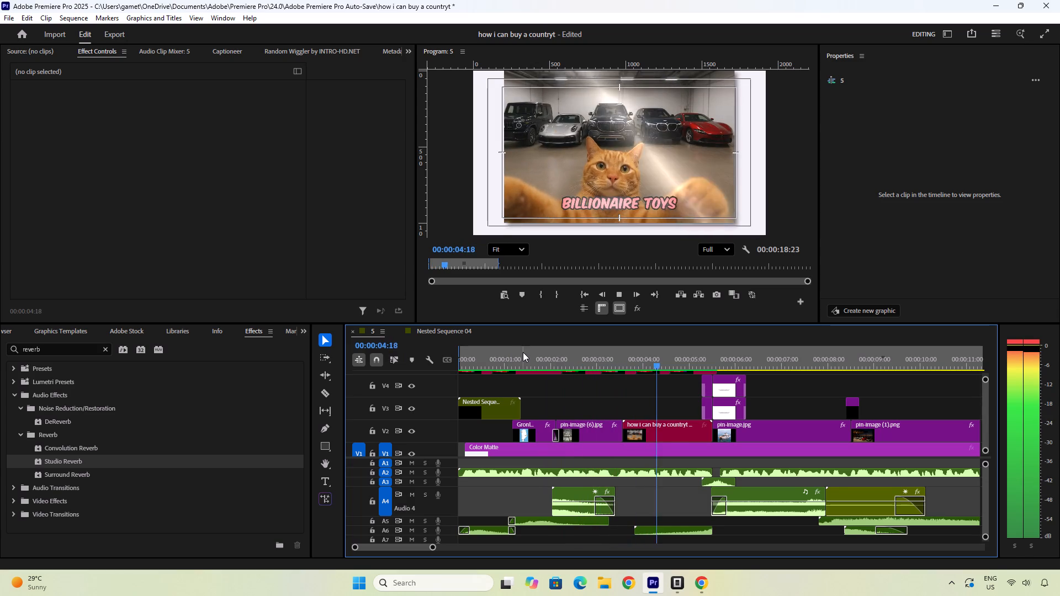
key("space")
left_click_drag(591, 368, 506, 372)
key("space")
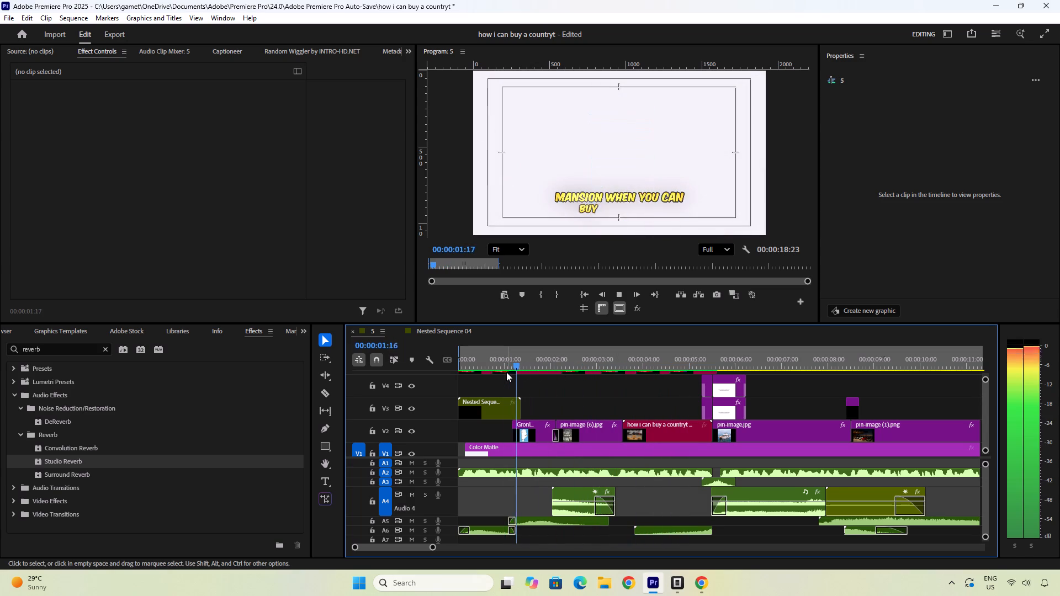
key("space")
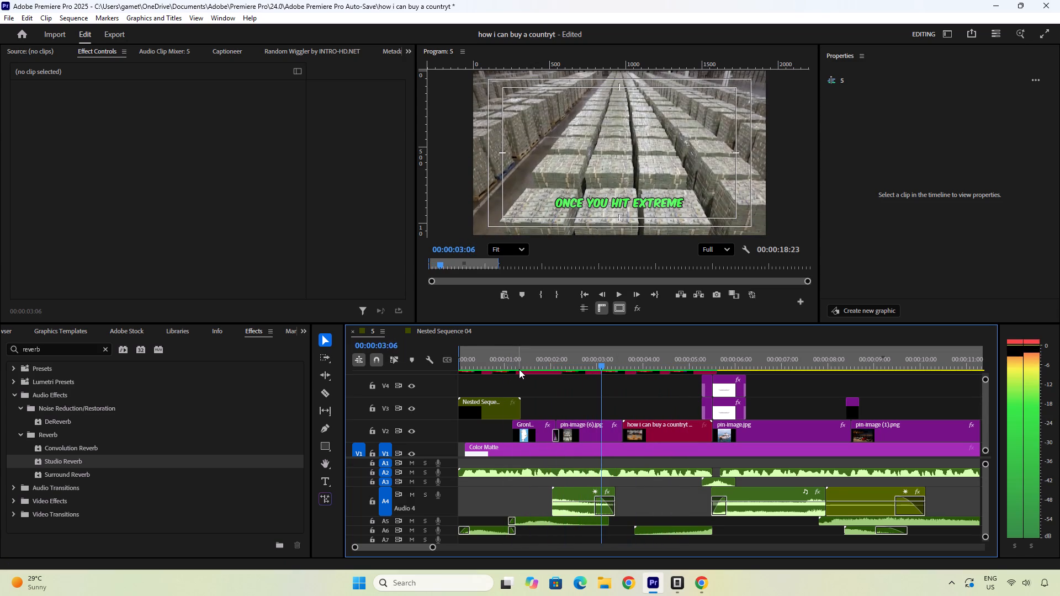
key("space")
key("space")
key("space")
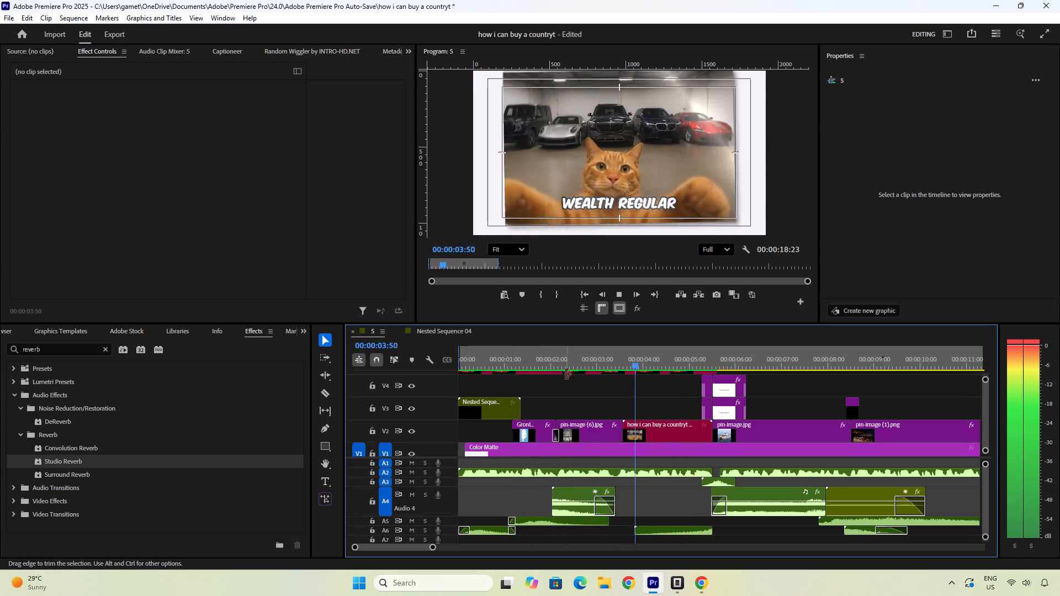
key("space")
left_click_drag(639, 364, 614, 361)
scroll(617, 406, "up", 8, "ctrl")
left_click_drag(599, 359, 542, 358)
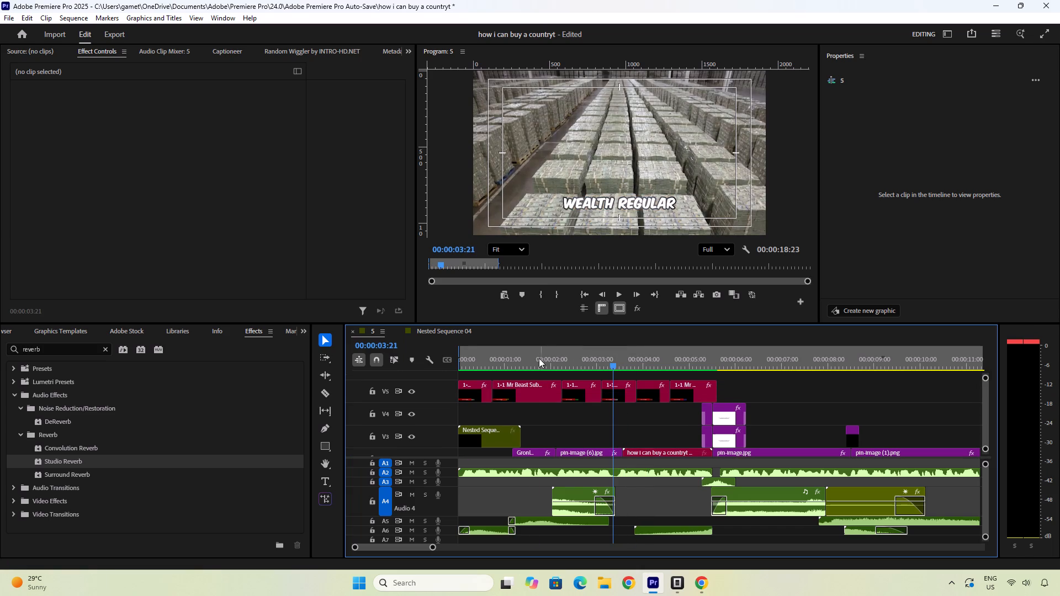
left_click_drag(537, 358, 455, 363)
key("space")
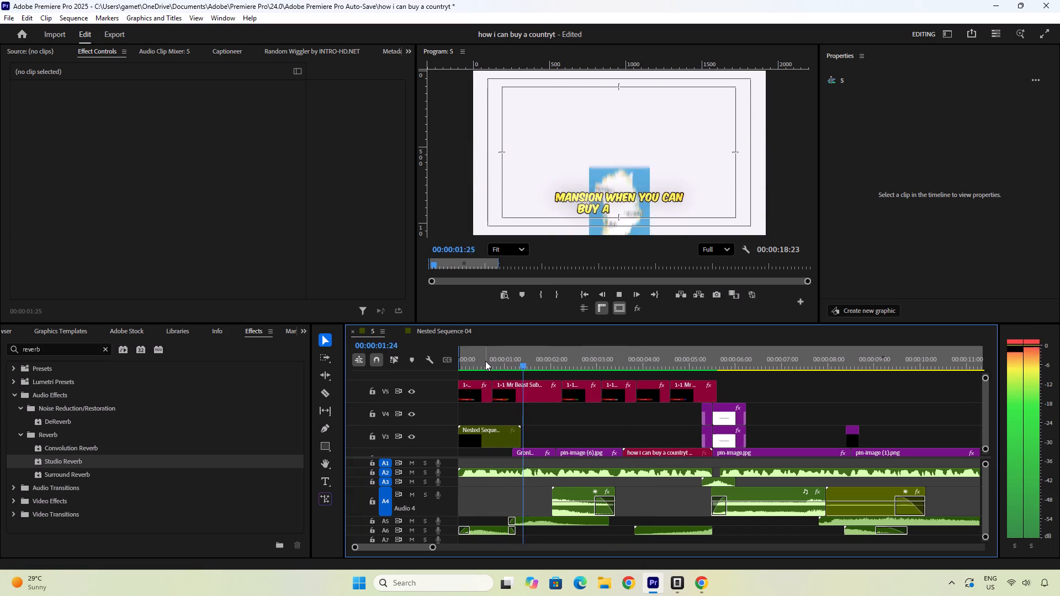
key("space")
key("space")
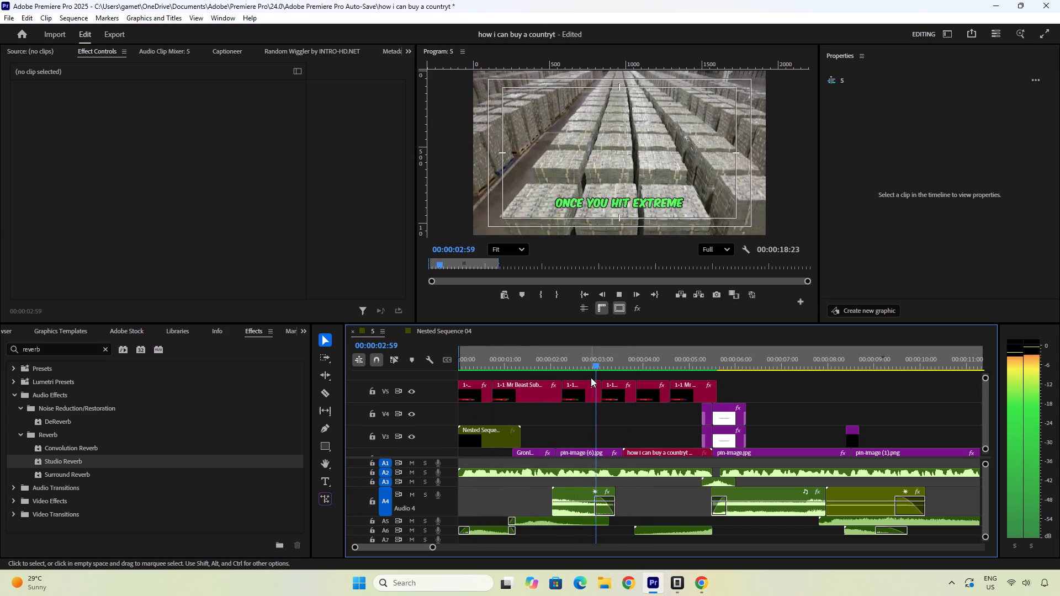
Cut the word "wealth" out of the "wealth regular" subtitle on V5.
key("space")
left_click_drag(608, 369, 590, 370)
left_click(589, 391)
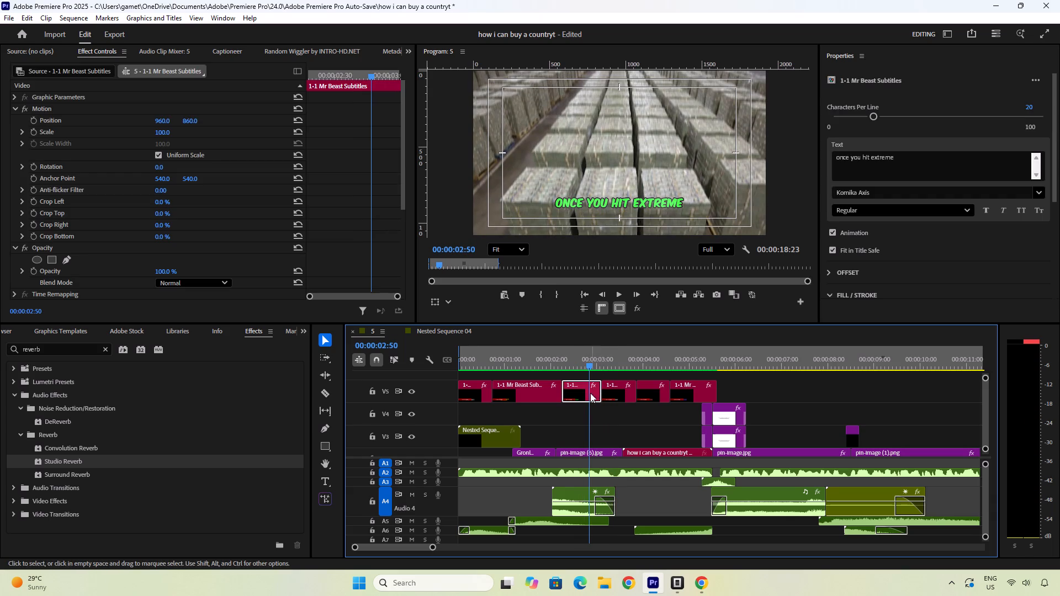
left_click(618, 397)
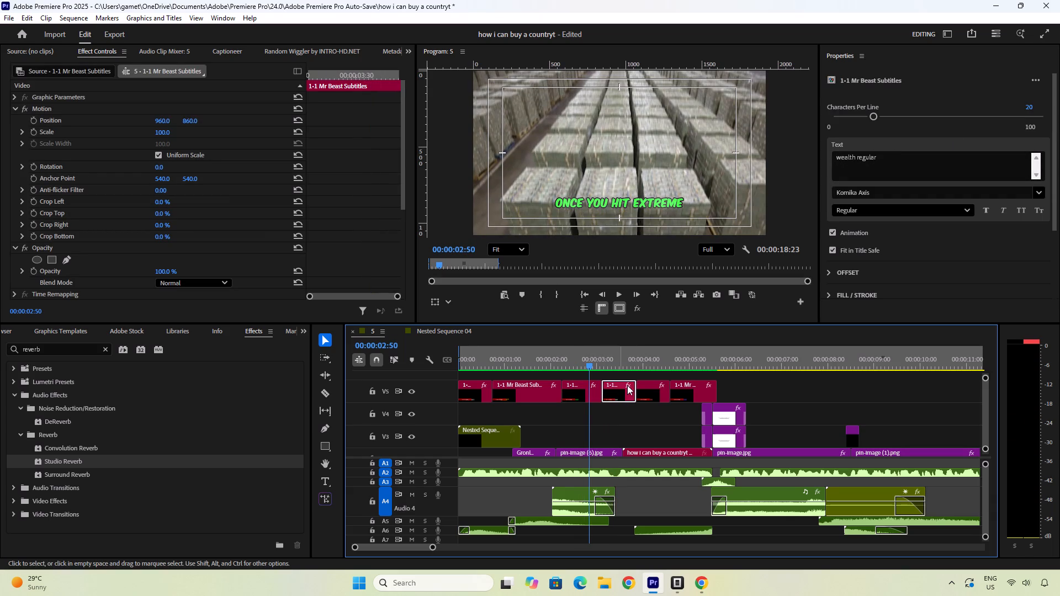
left_click(847, 159)
double_click(847, 159)
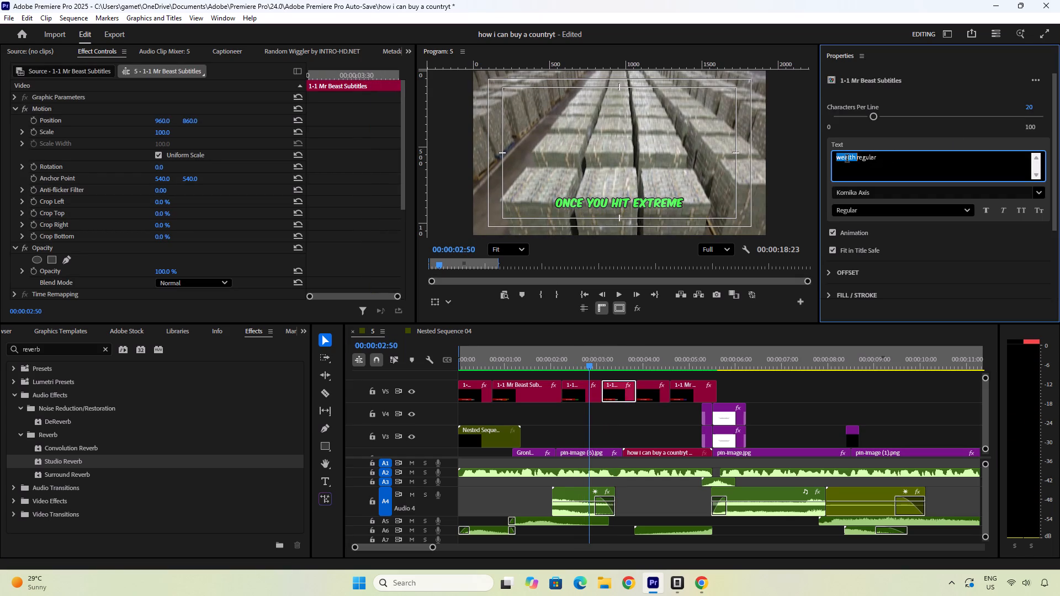
triple_click(847, 159)
double_click(849, 159)
key("ctrl+x")
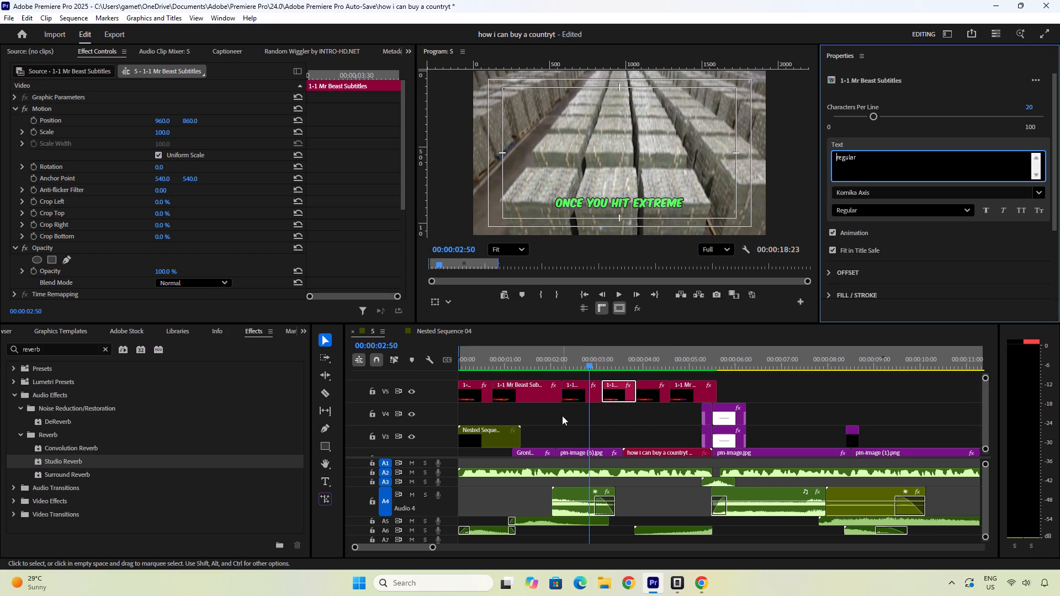
Paste the word "wealth" at the end of the "once you hit extreme" subtitle on V5.
left_click(570, 394)
left_click(918, 157)
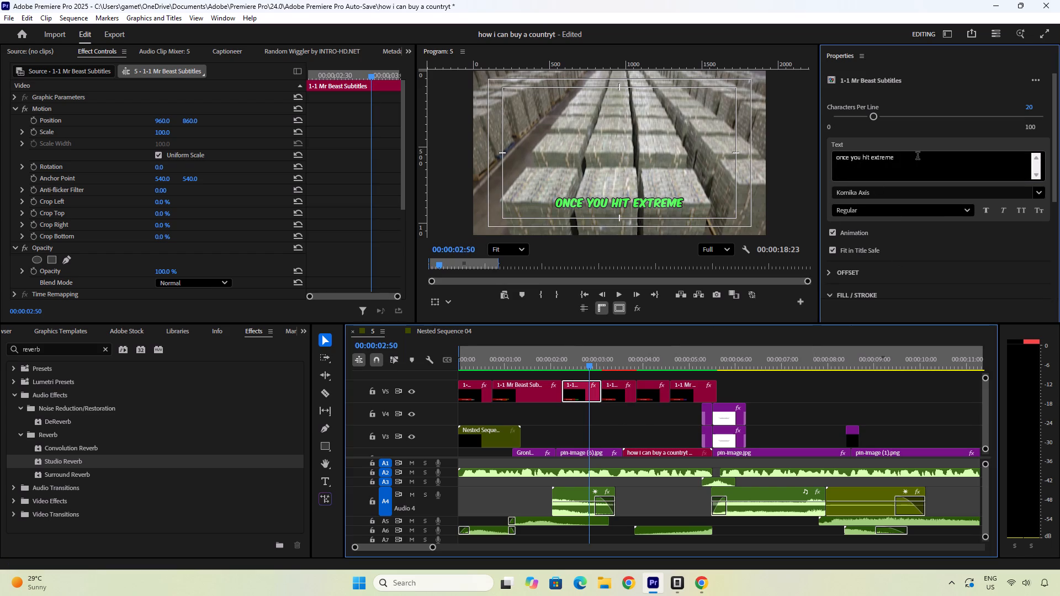
key("space")
key("ctrl+v")
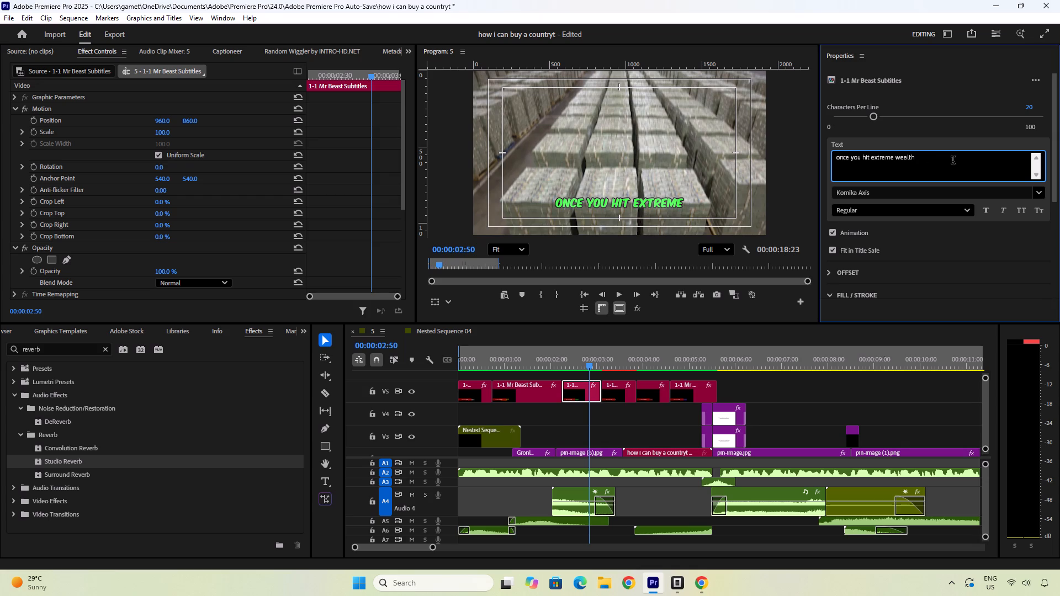
left_click(623, 389)
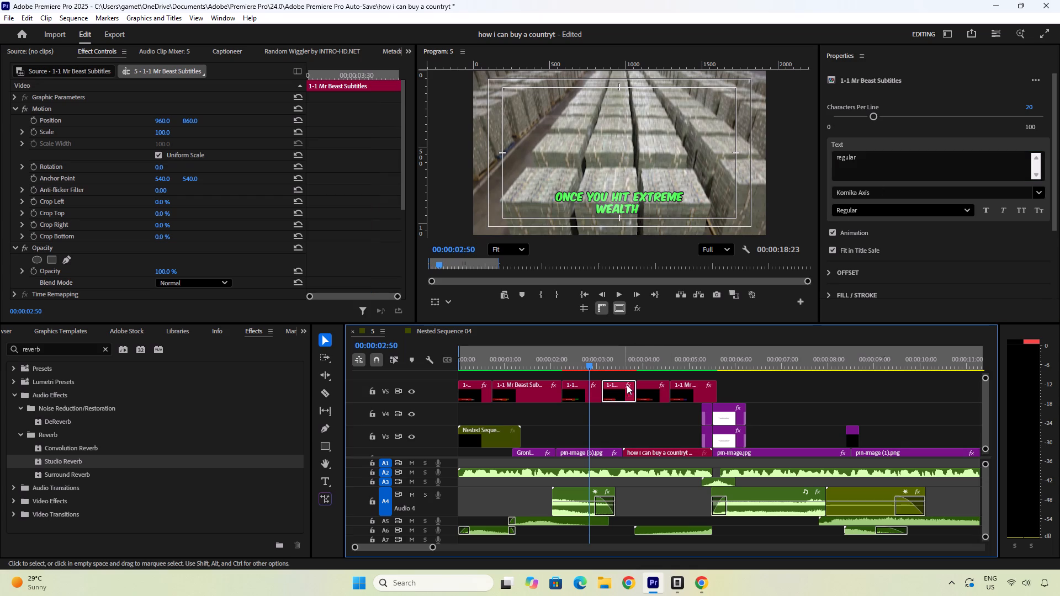
left_click(612, 424)
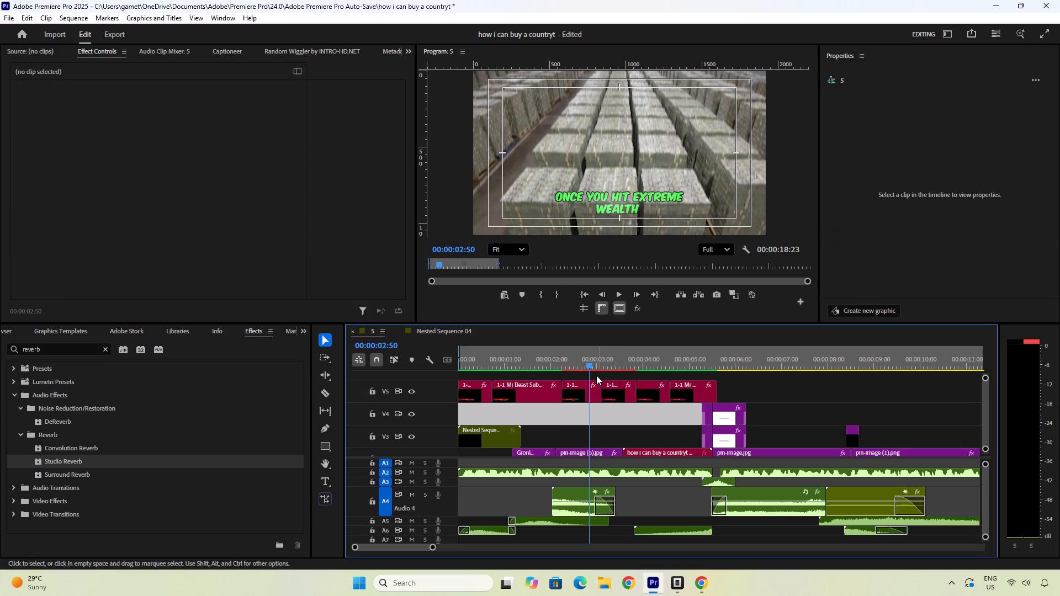
Move the cut between the "once you hit extreme wealth" and "regular" subtitles to 00:00:03:24, leaving no gap between them.
left_click_drag(580, 360, 547, 360)
key("space")
left_click(586, 422)
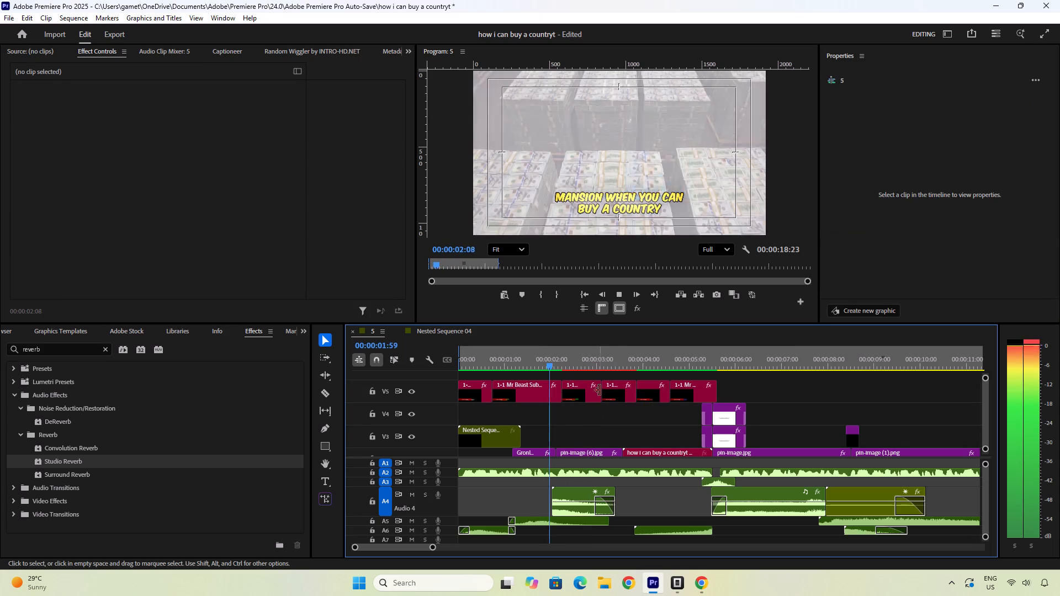
left_click_drag(603, 391, 613, 391)
key("space")
left_click_drag(612, 357, 595, 359)
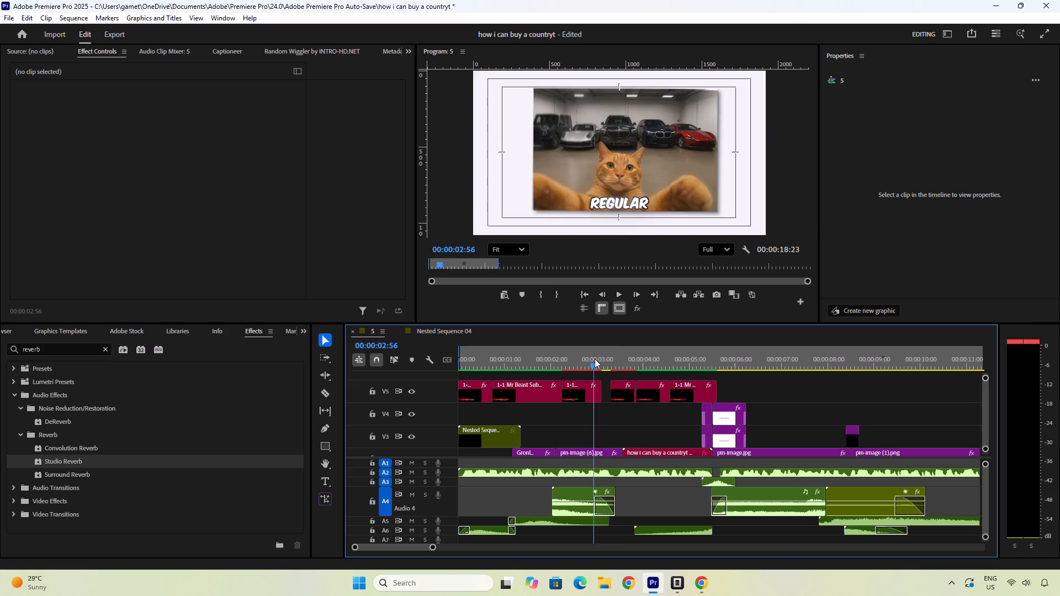
left_click_drag(595, 359, 593, 360)
key("space")
key("space")
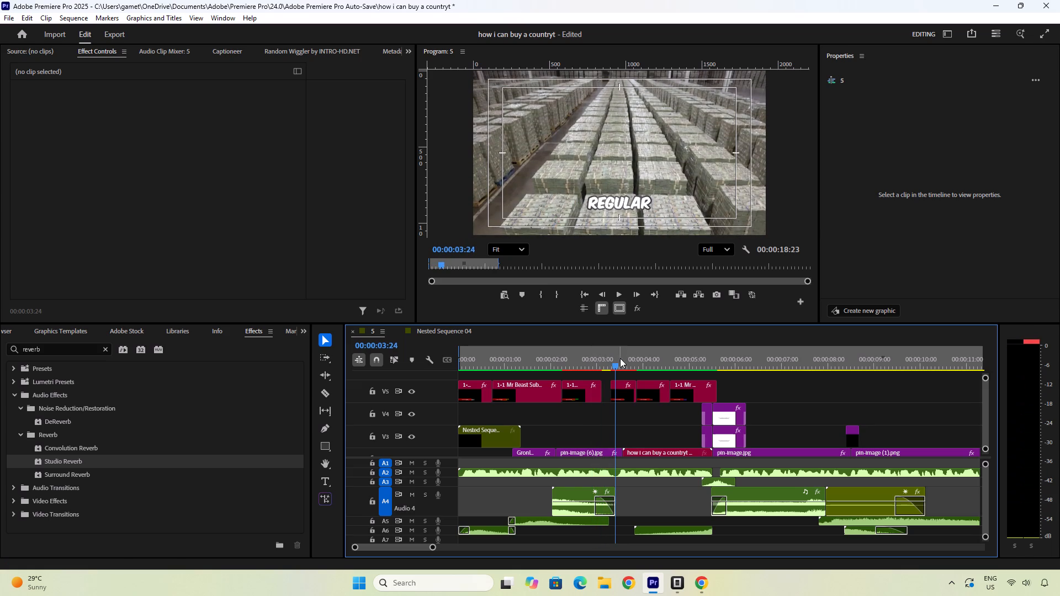
left_click_drag(611, 390, 617, 390)
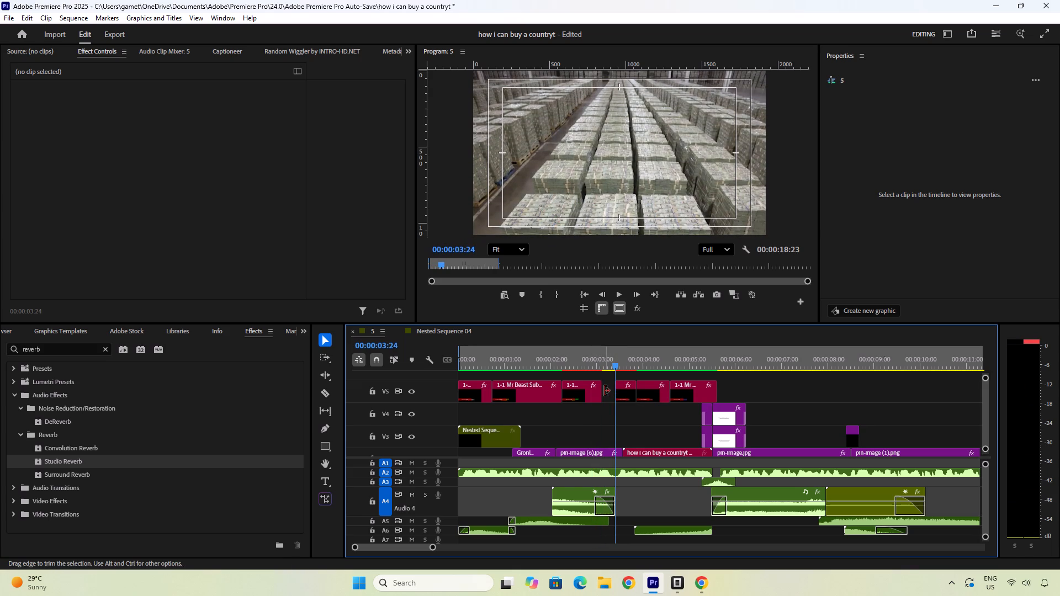
left_click_drag(605, 391, 617, 392)
left_click(612, 410)
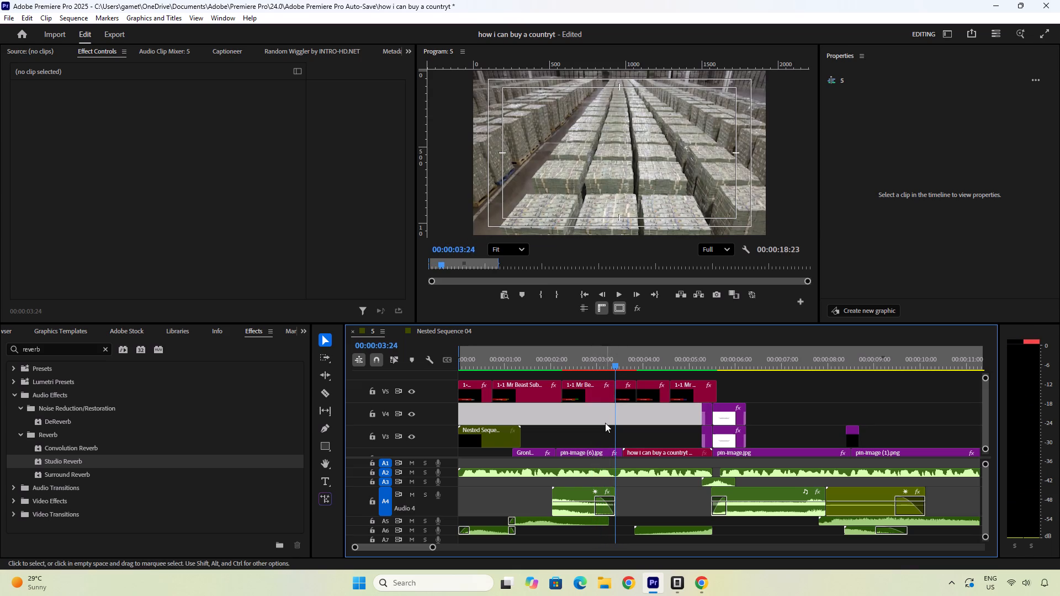
left_click(605, 423)
Play back sequence 5 from the start to check the subtitle timing and the image clips against the narration.
left_click_drag(608, 359, 540, 361)
key("space")
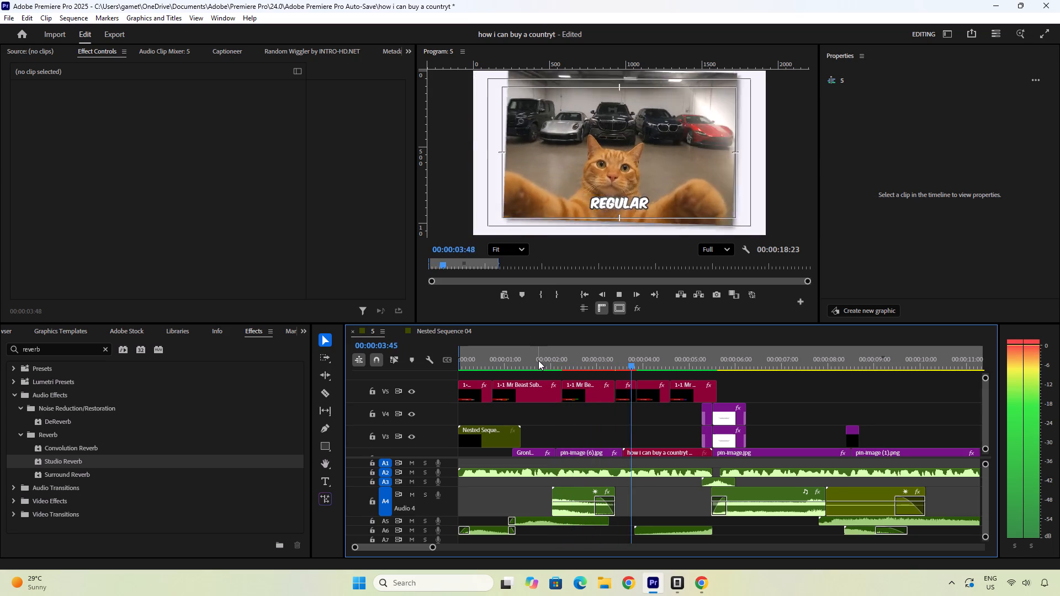
key("space")
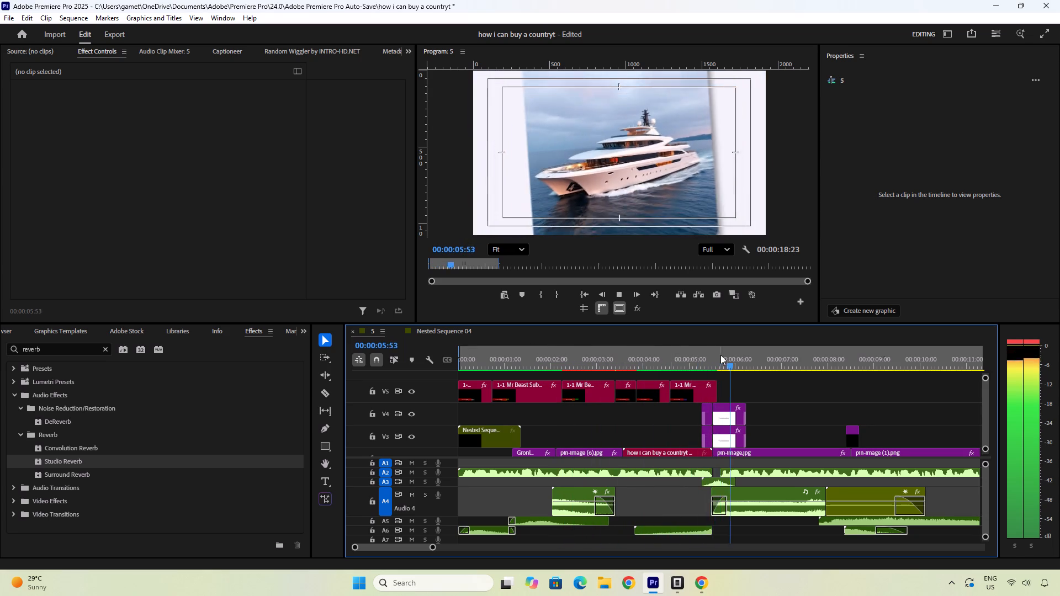
left_click_drag(640, 363, 436, 364)
key("space")
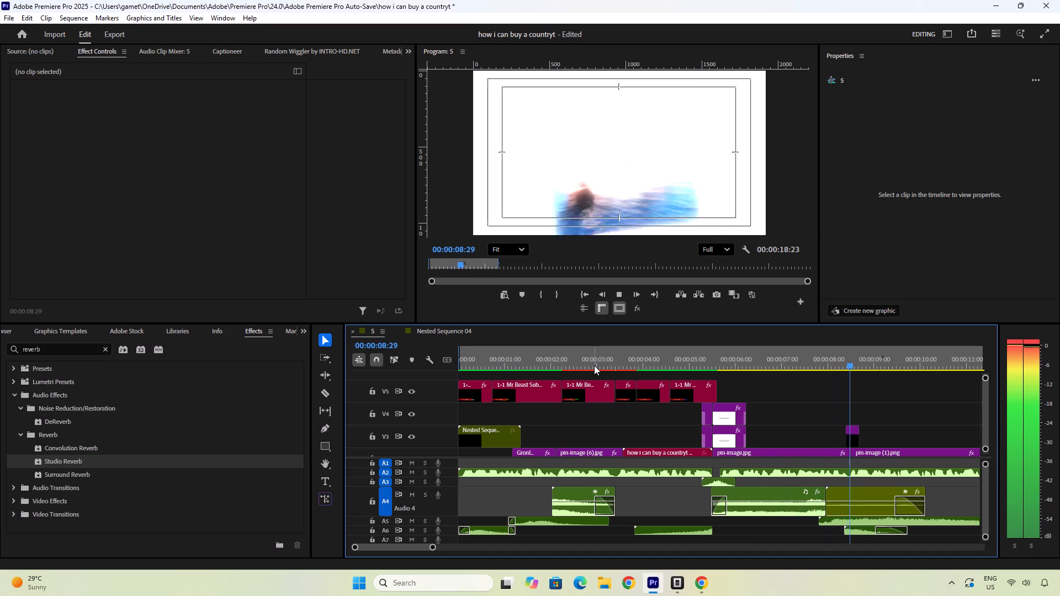
scroll(818, 408, "down", 6)
key("space")
key("space")
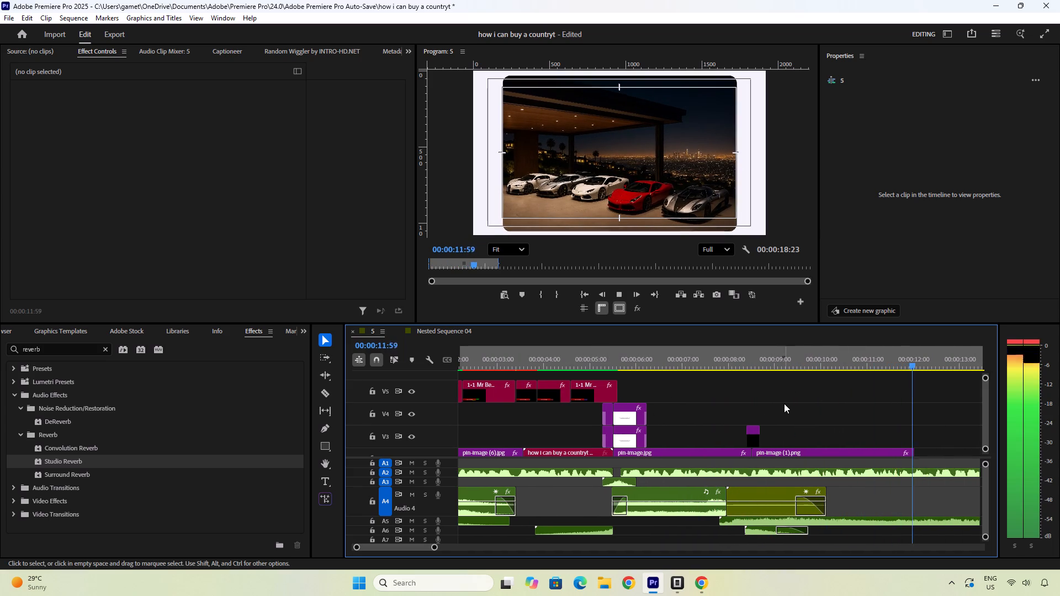
Replay and scrub the transition from pin-image.jpg into pin-image (1).png to examine the motion of the car image.
scroll(784, 404, "down", 3)
key("space")
left_click_drag(780, 366, 659, 372)
key("space")
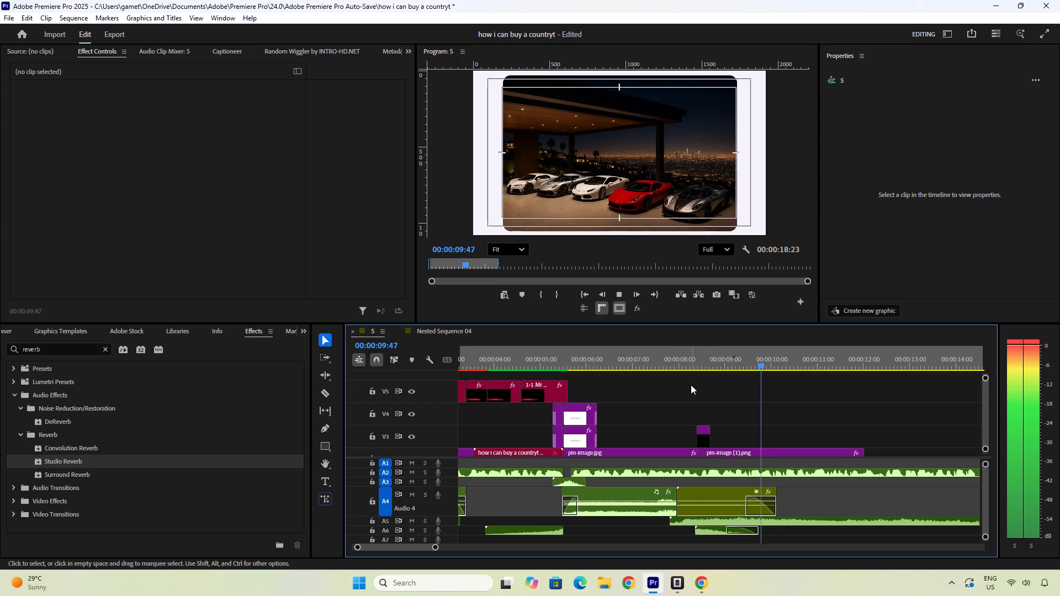
scroll(691, 386, "down", 1)
key("space")
left_click(739, 445)
left_click(745, 452)
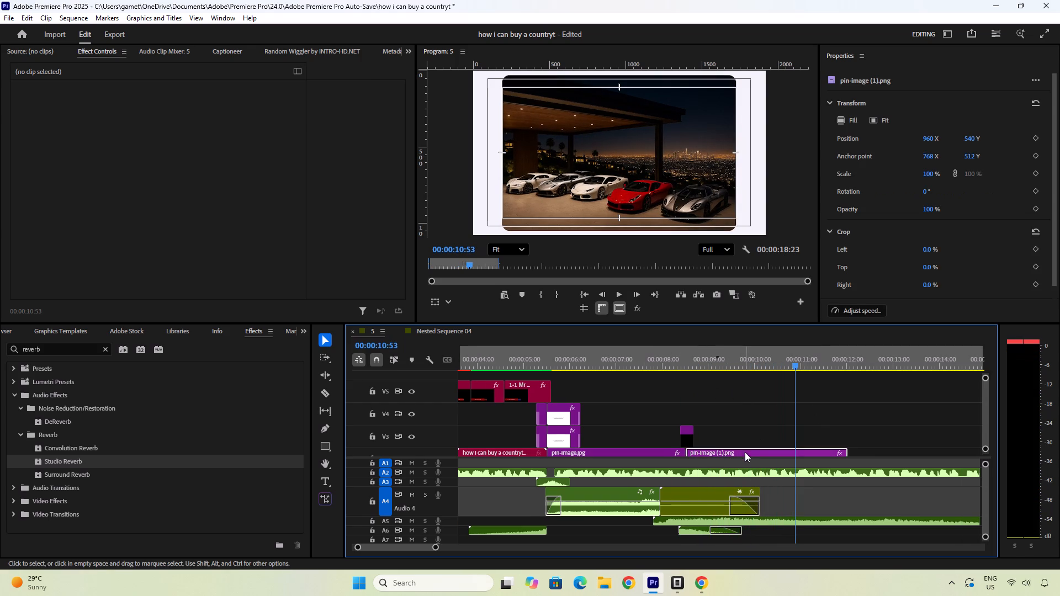
scroll(745, 412, "down", 3, "ctrl")
left_click_drag(756, 366, 667, 372)
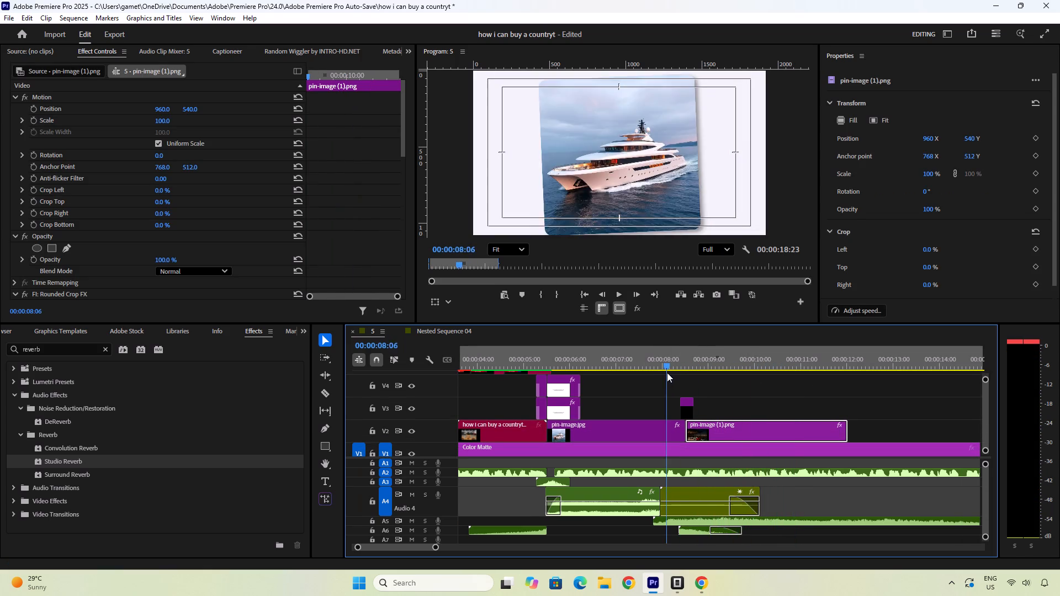
left_click_drag(667, 372, 697, 377)
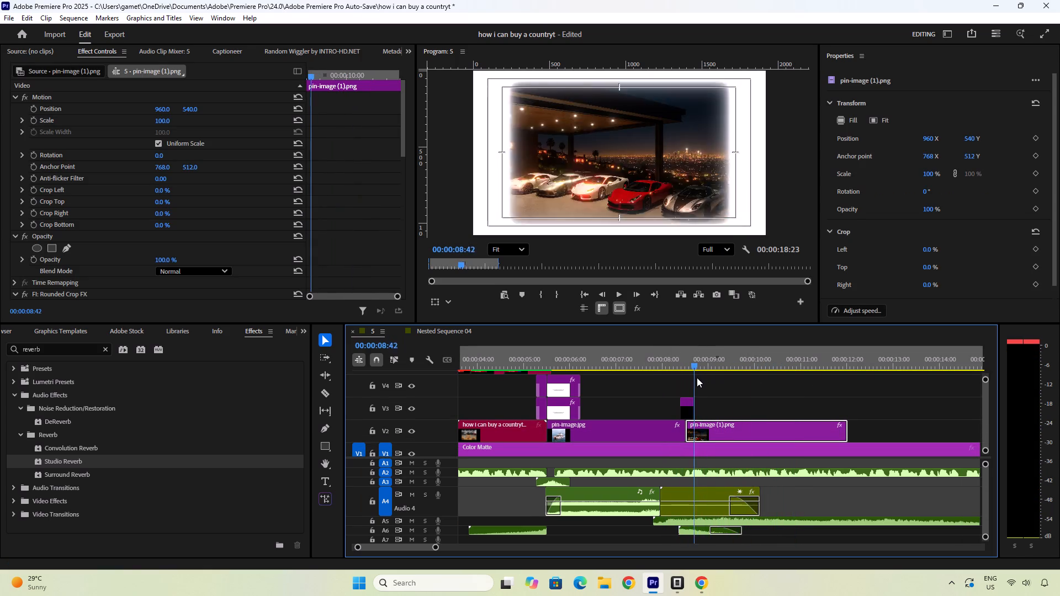
left_click_drag(697, 377, 707, 380)
Apply the "06. Zoom Out Center" preset from the SKTADAS FREE PRESETS to pin-image (1).png on V2.
left_click(743, 431)
scroll(226, 206, "down", 8)
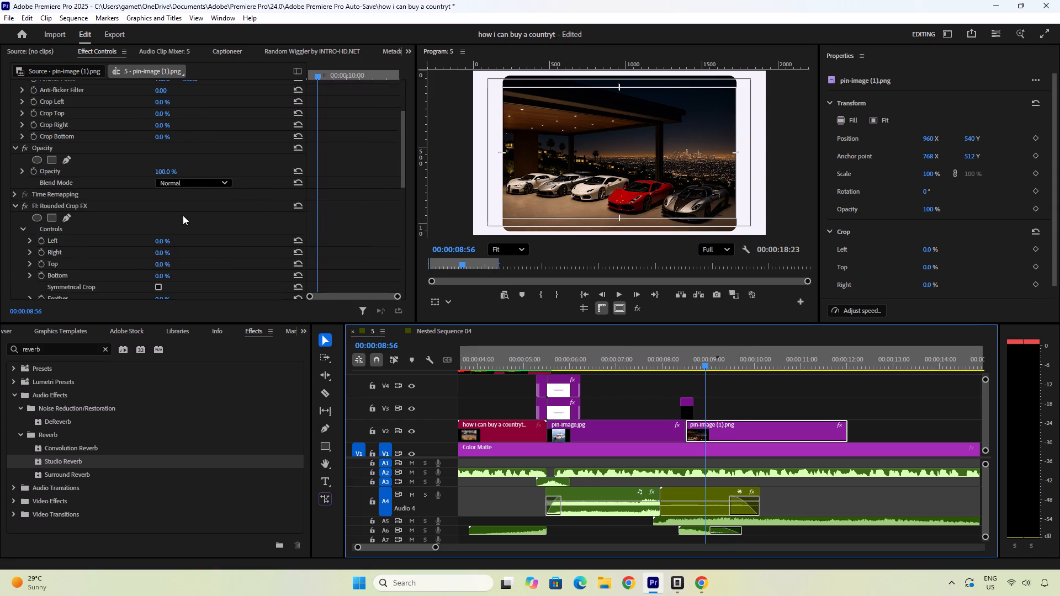
scroll(183, 215, "up", 8)
scroll(89, 322, "down", 1)
left_click(102, 351)
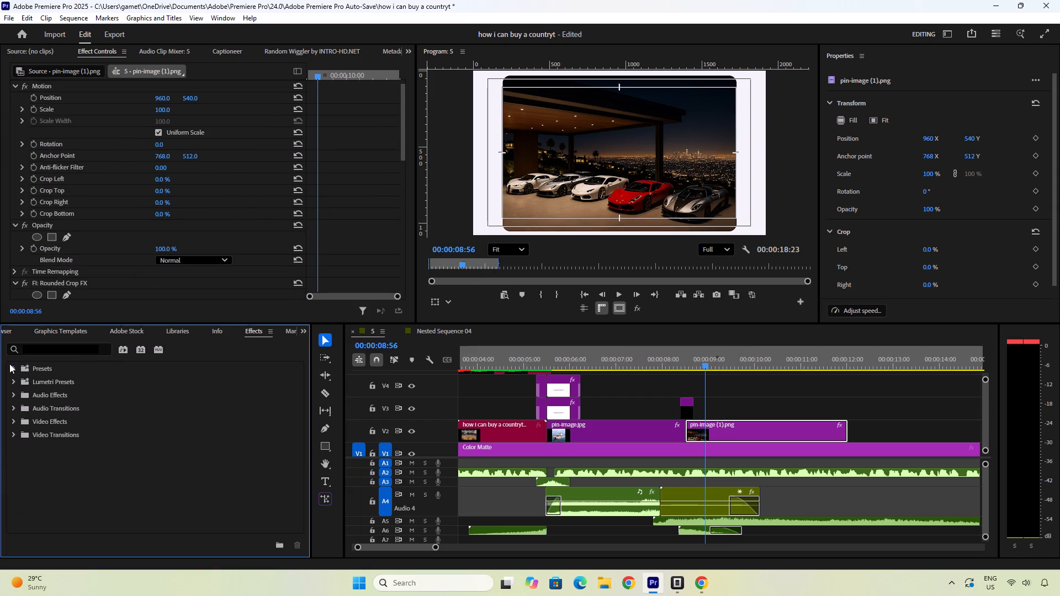
left_click(15, 367)
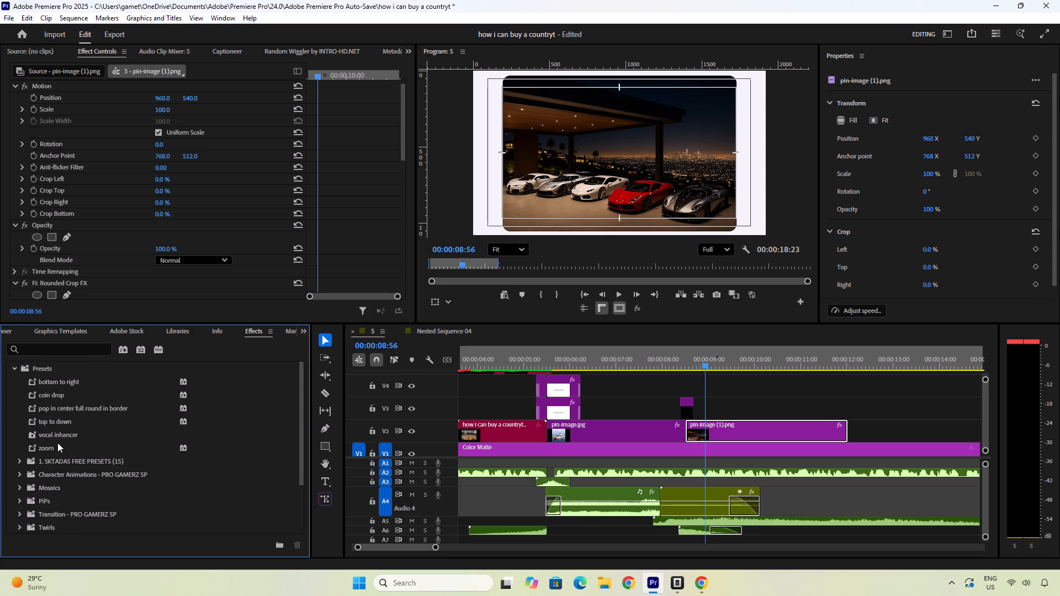
scroll(56, 444, "down", 2)
left_click(17, 439)
scroll(8, 439, "down", 2)
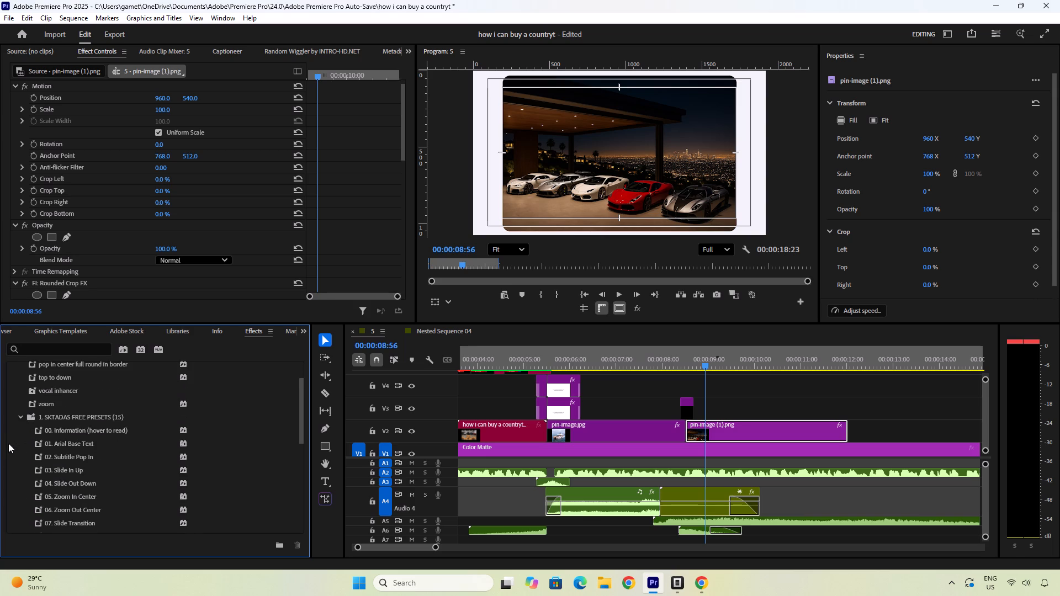
scroll(8, 443, "down", 2)
scroll(84, 455, "down", 2)
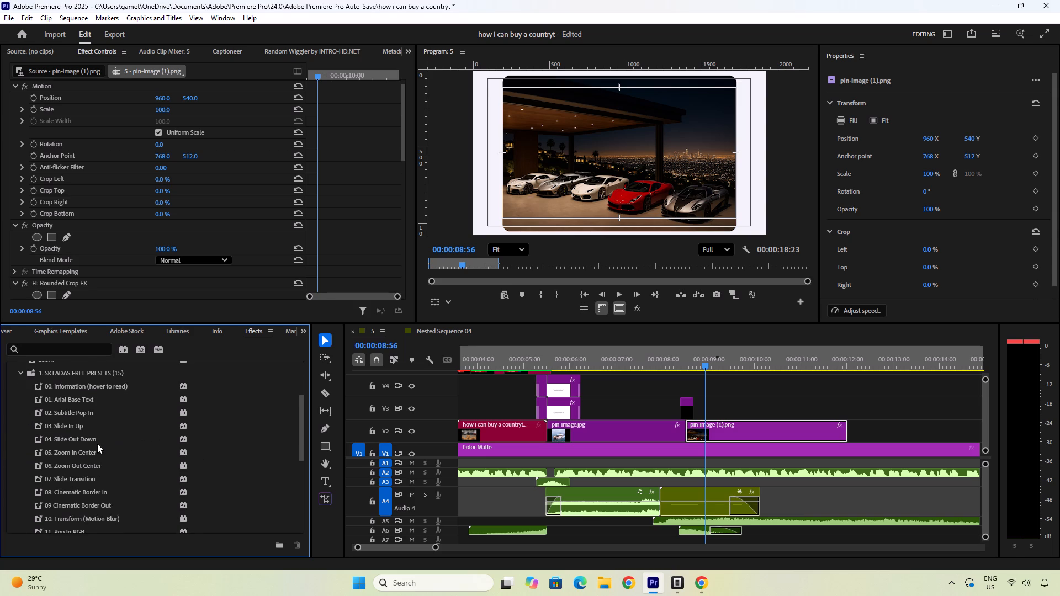
scroll(97, 444, "down", 3)
left_click(84, 432)
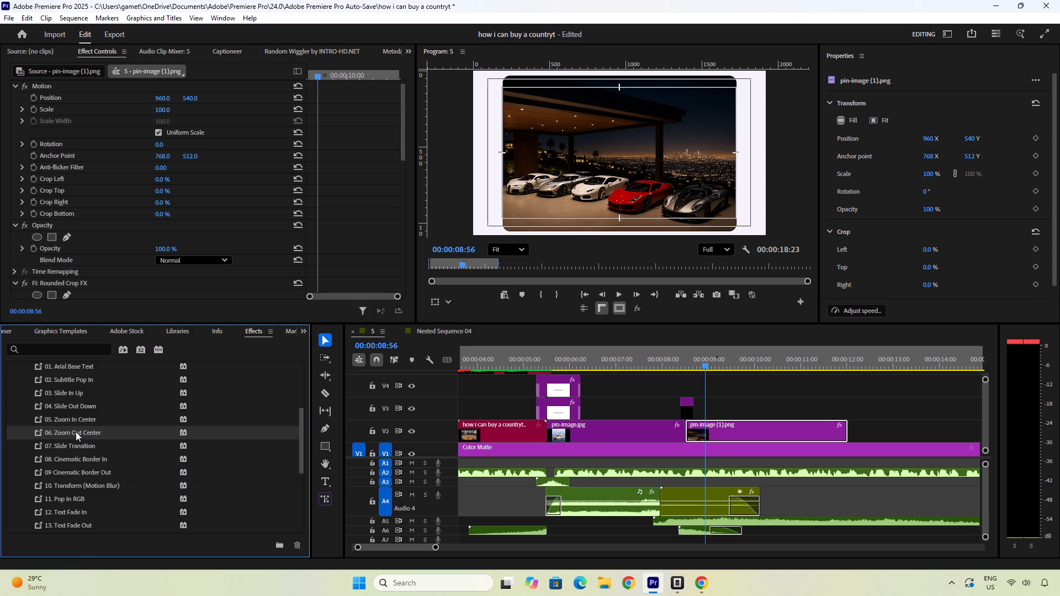
left_click_drag(73, 432, 787, 440)
Play back pin-image (1).png several times from before its start to check the zoom-out animation.
left_click_drag(699, 349, 674, 348)
key("space")
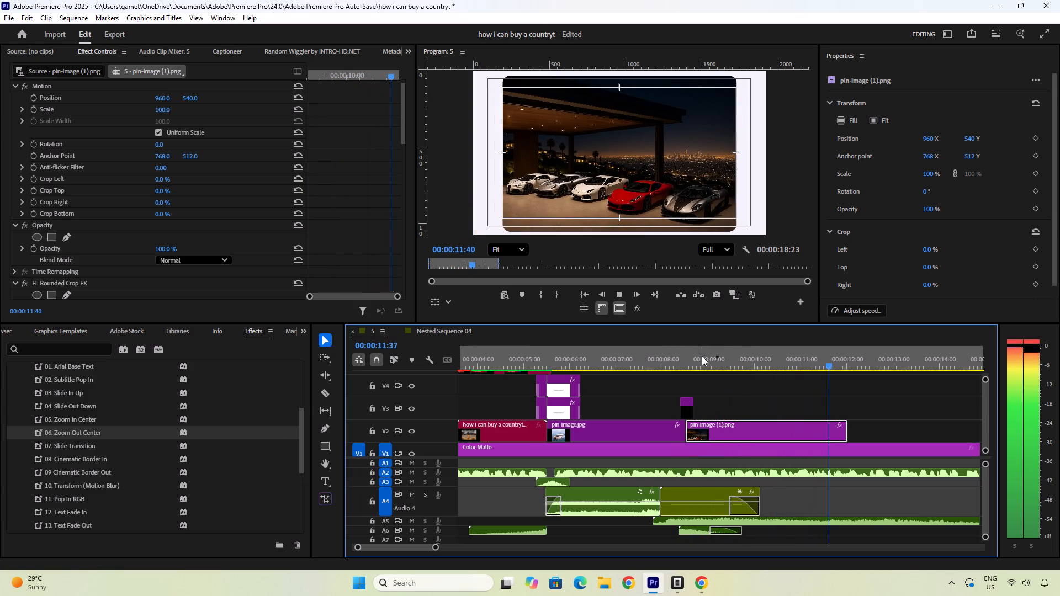
key("space")
left_click_drag(731, 351, 633, 355)
key("space")
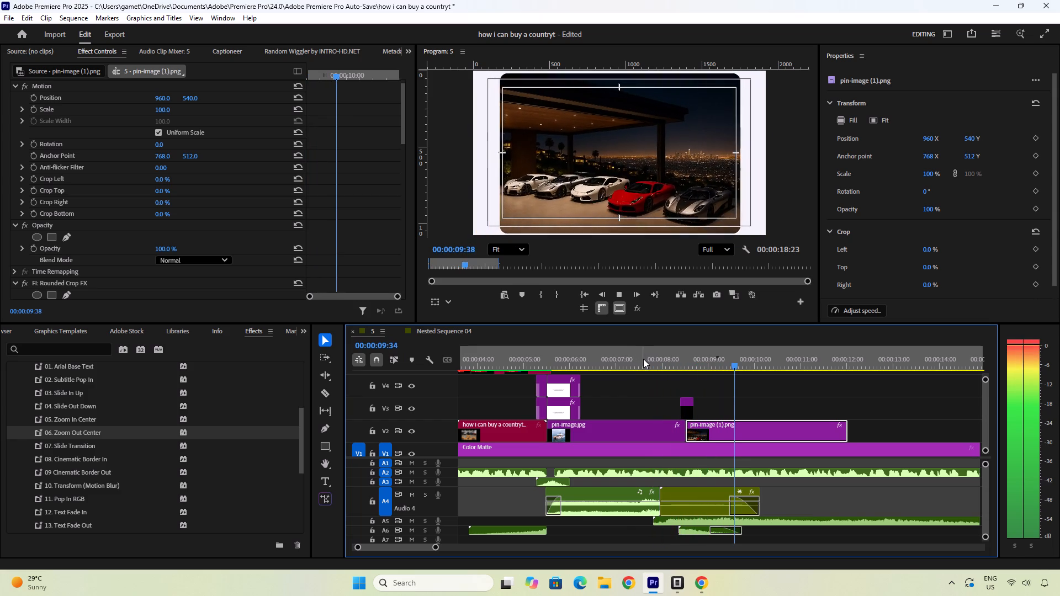
left_click_drag(681, 360, 663, 366)
key("space")
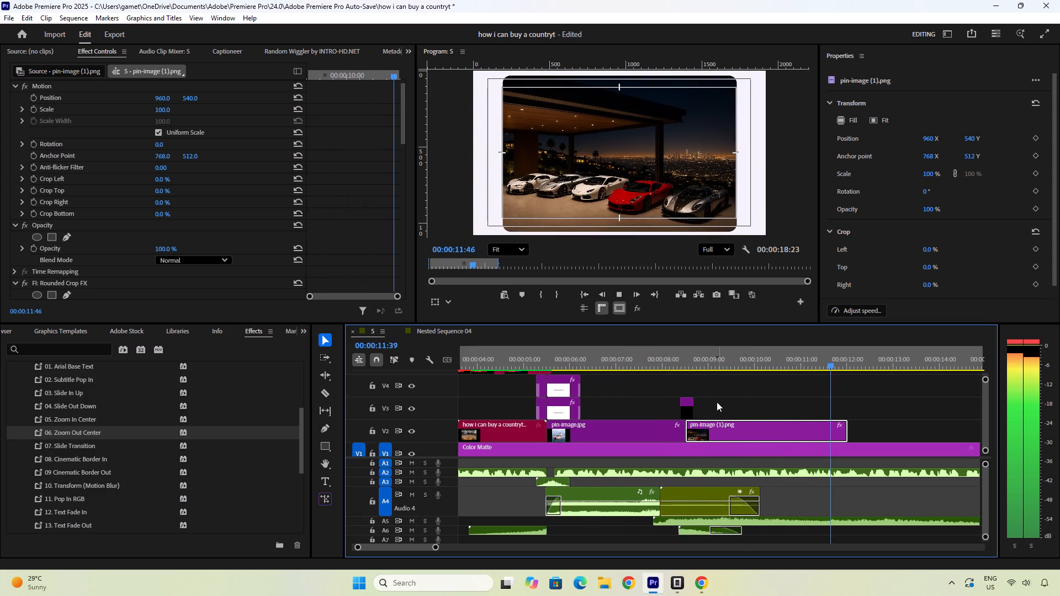
key("space")
Save the V3 adjustment layer's uni.Glow effect as a preset named "blow transiston" with the type Anchor to In Point.
left_click(685, 407)
scroll(45, 215, "up", 7)
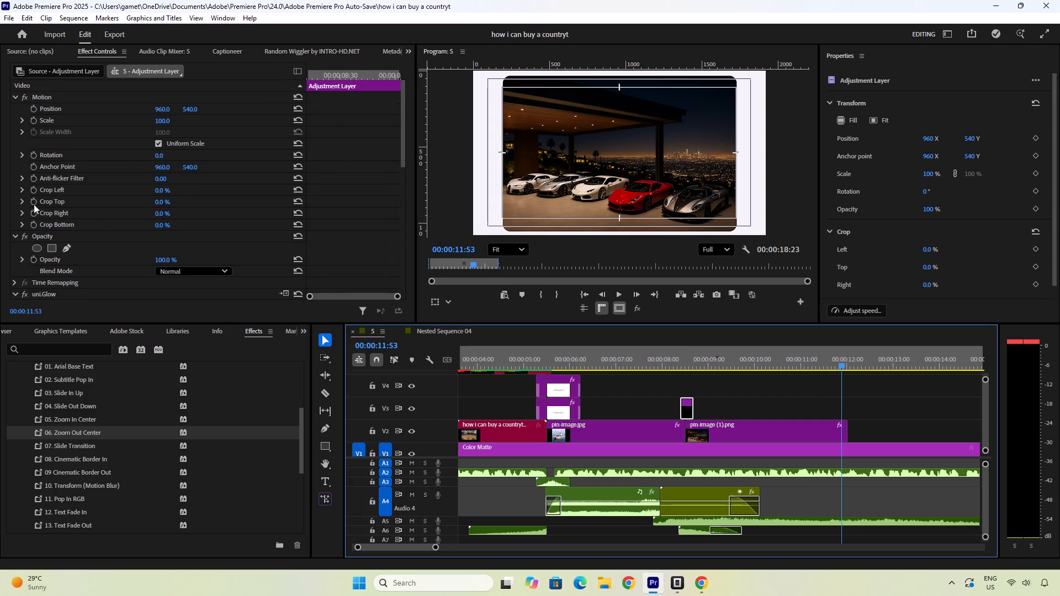
left_click(13, 95)
left_click(15, 108)
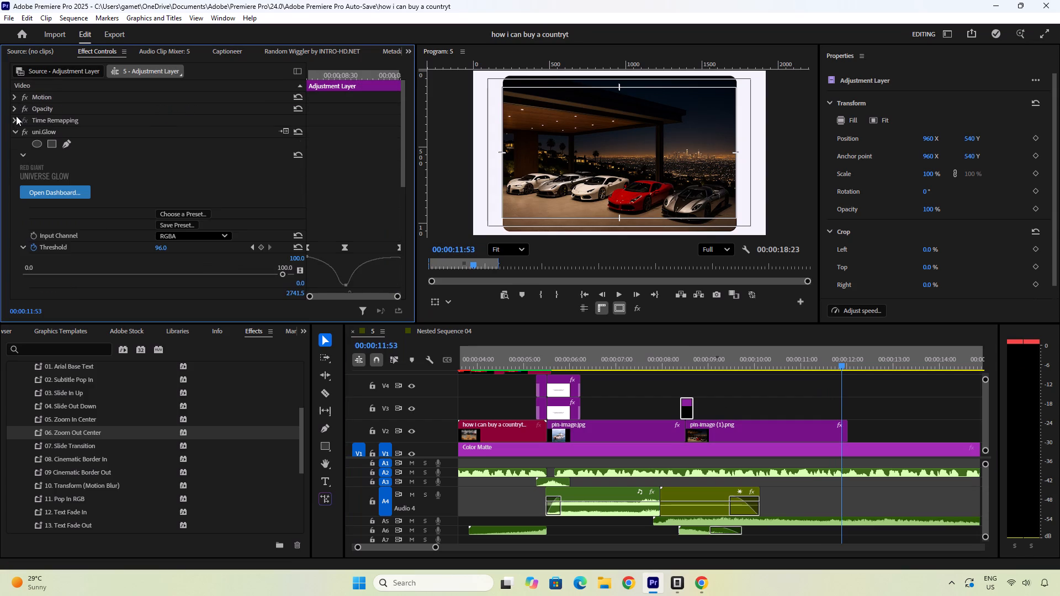
left_click(14, 129)
left_click_drag(46, 170, 55, 96)
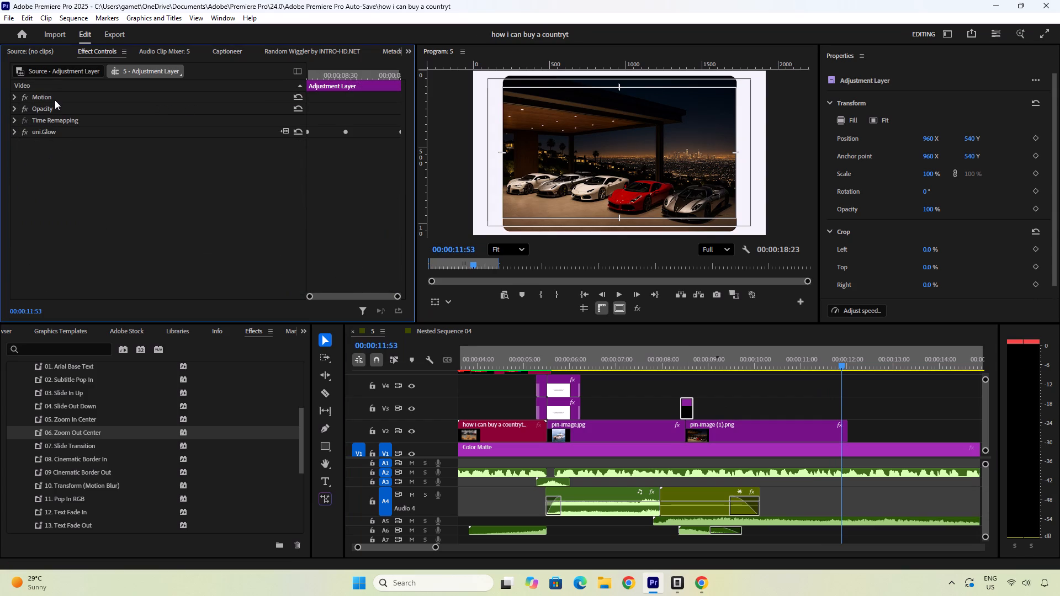
left_click(53, 110)
left_click(57, 124, "shift")
left_click(56, 130, "shift")
left_click(61, 111)
left_click(44, 127)
right_click(76, 130)
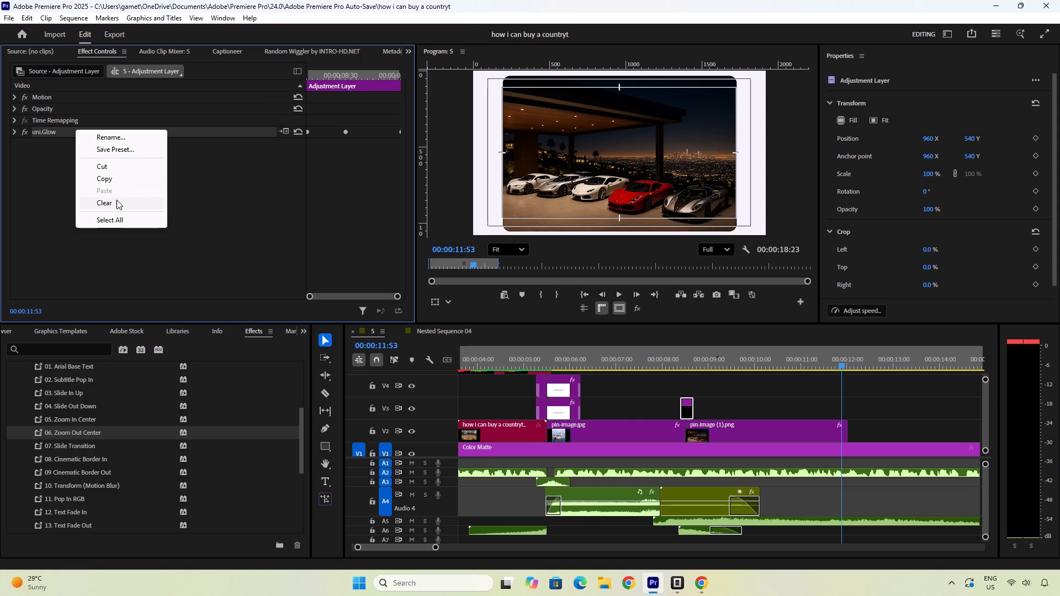
left_click(122, 149)
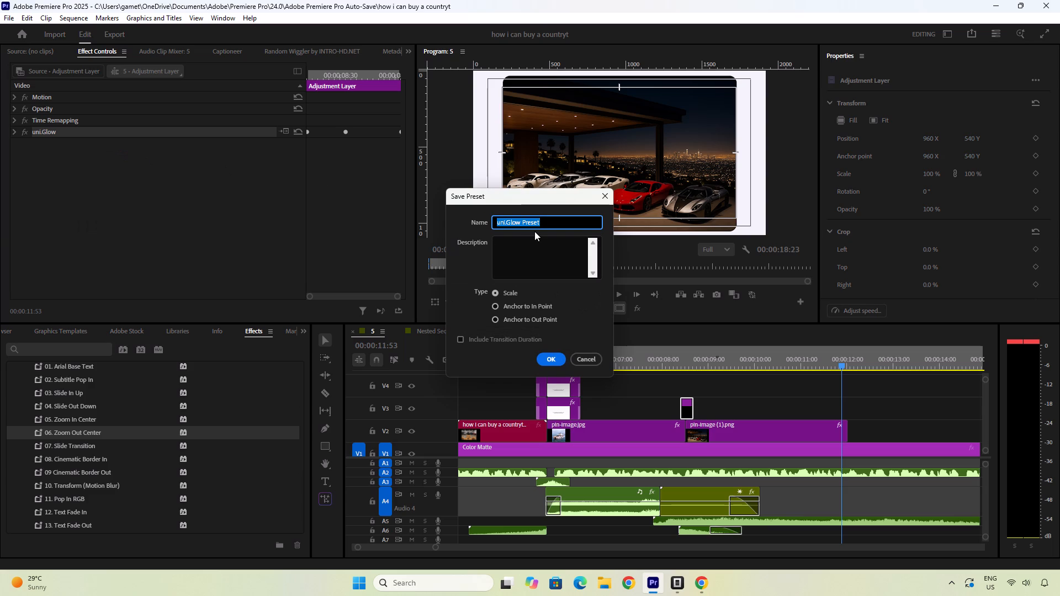
type("blow trans")
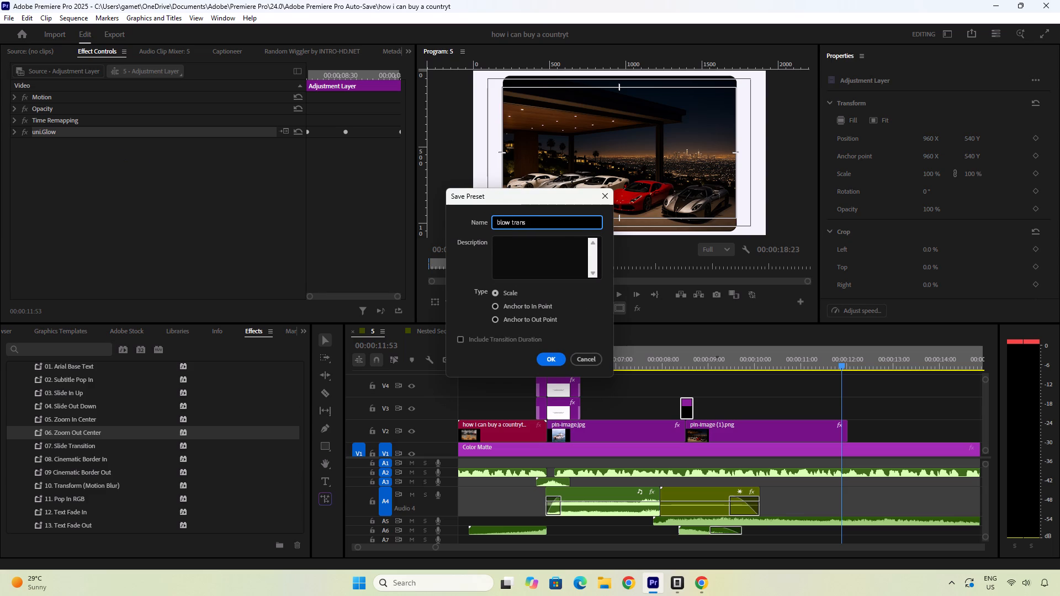
type("iston")
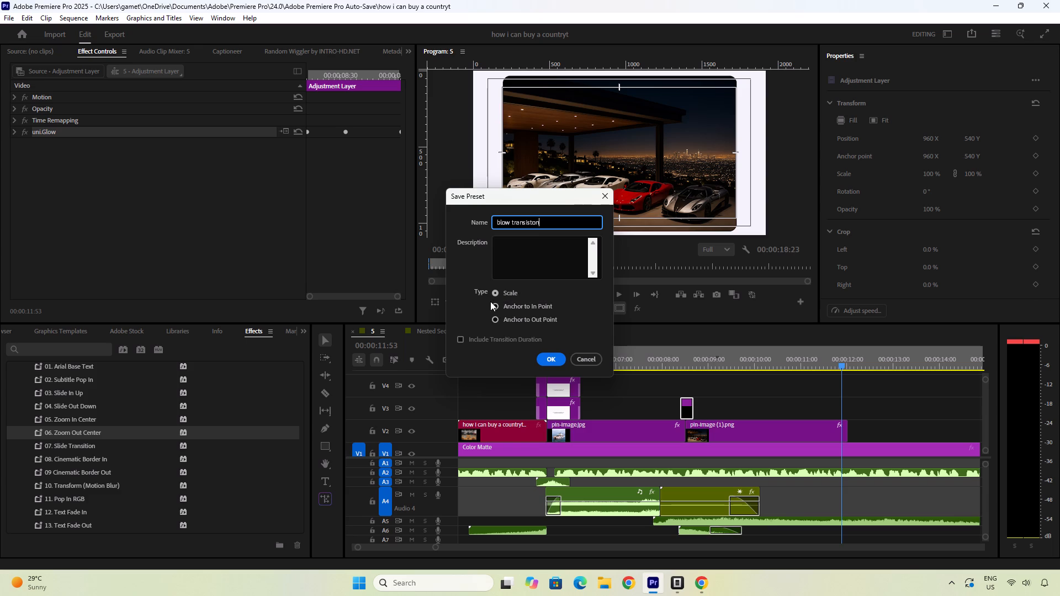
left_click(490, 301)
left_click(505, 305)
left_click(554, 363)
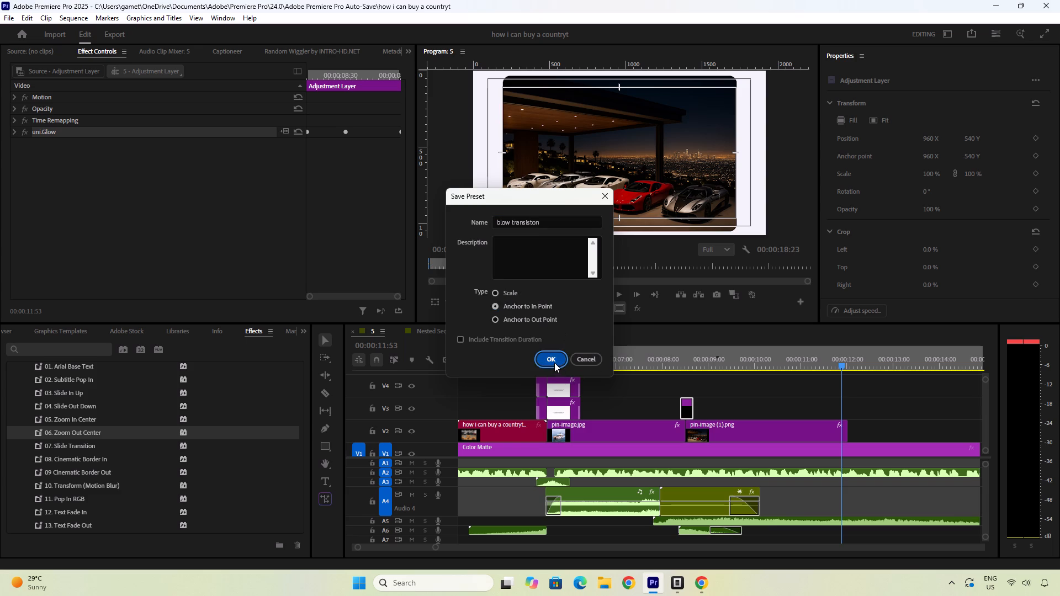
Play back the glow transition and pin-image (1).png repeatedly, continuing past the clip's end, to check the animation.
left_click(751, 407)
left_click_drag(688, 361, 665, 357)
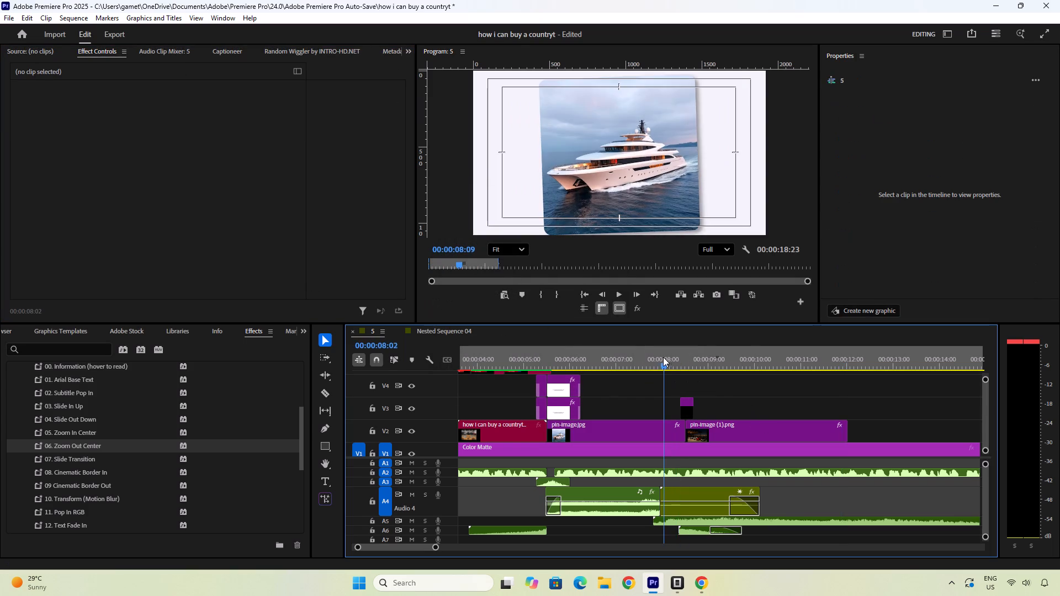
key("space")
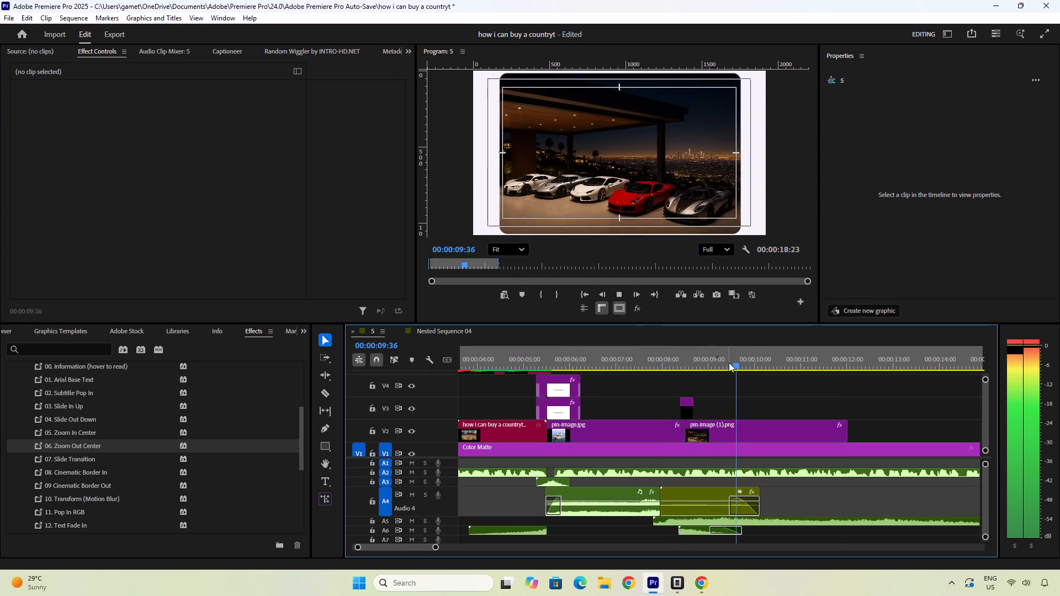
scroll(715, 407, "down", 2)
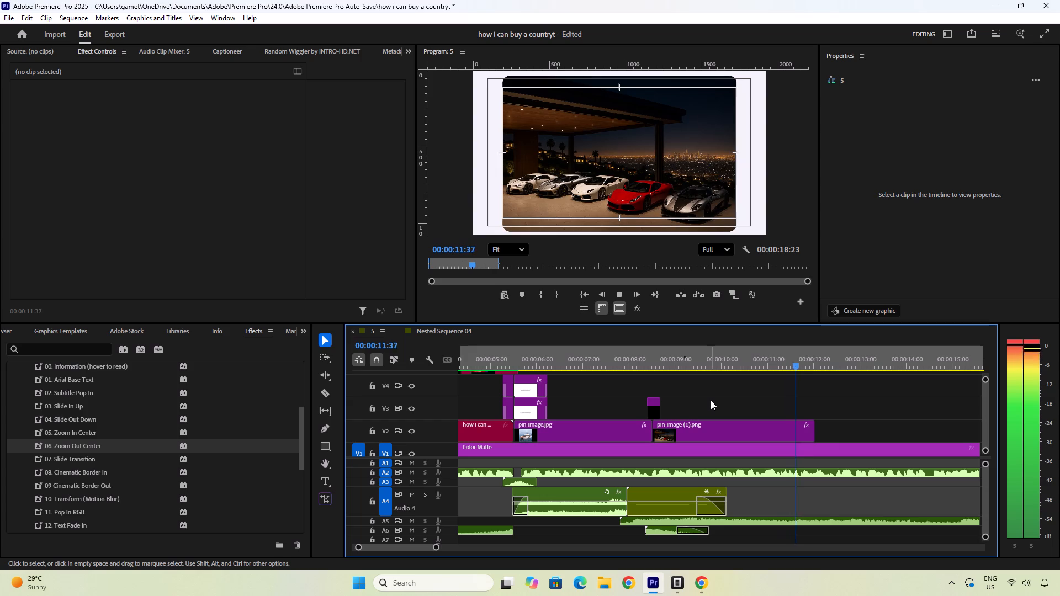
left_click_drag(807, 363, 751, 363)
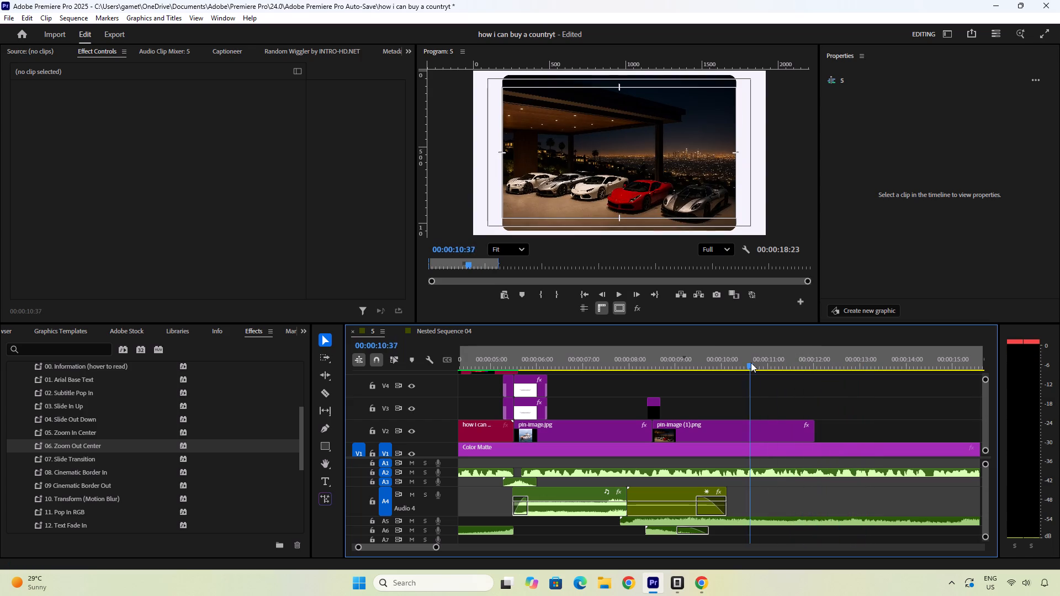
key("space")
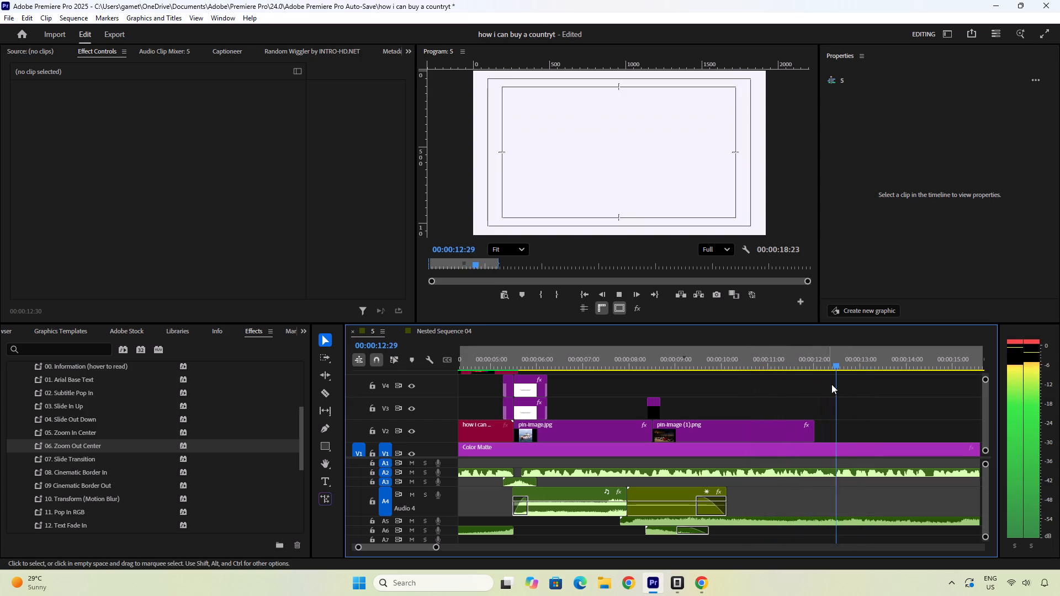
key("space")
left_click_drag(820, 359, 703, 356)
key("space")
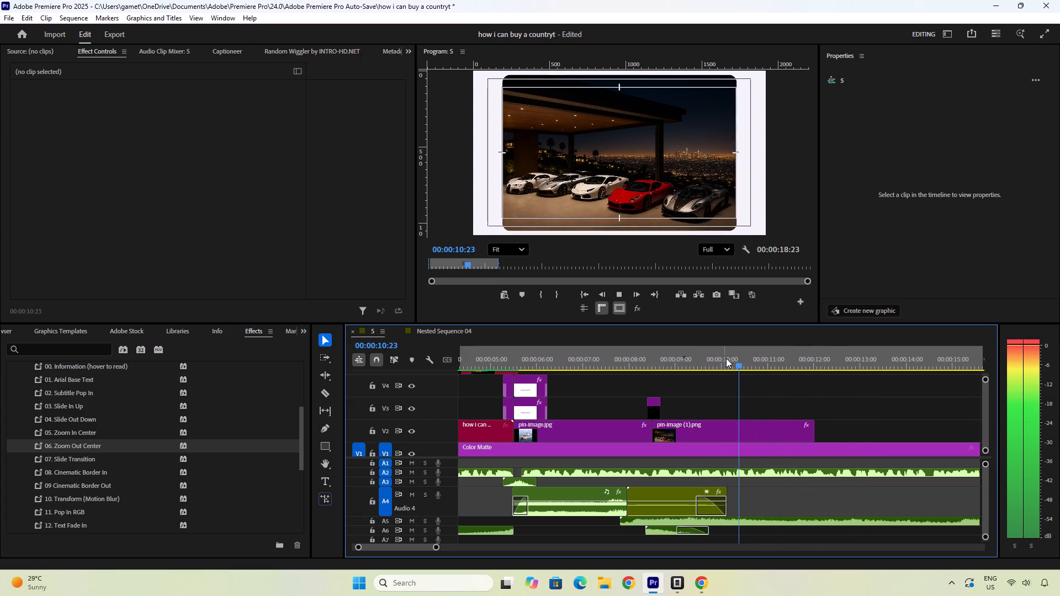
key("space")
left_click_drag(749, 361, 654, 365)
key("space")
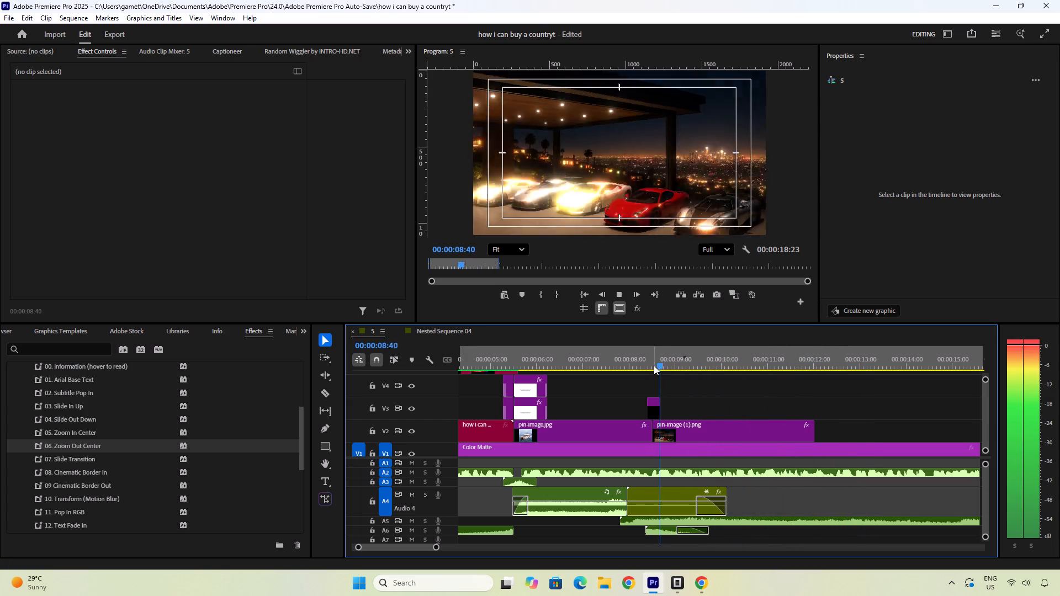
key("space")
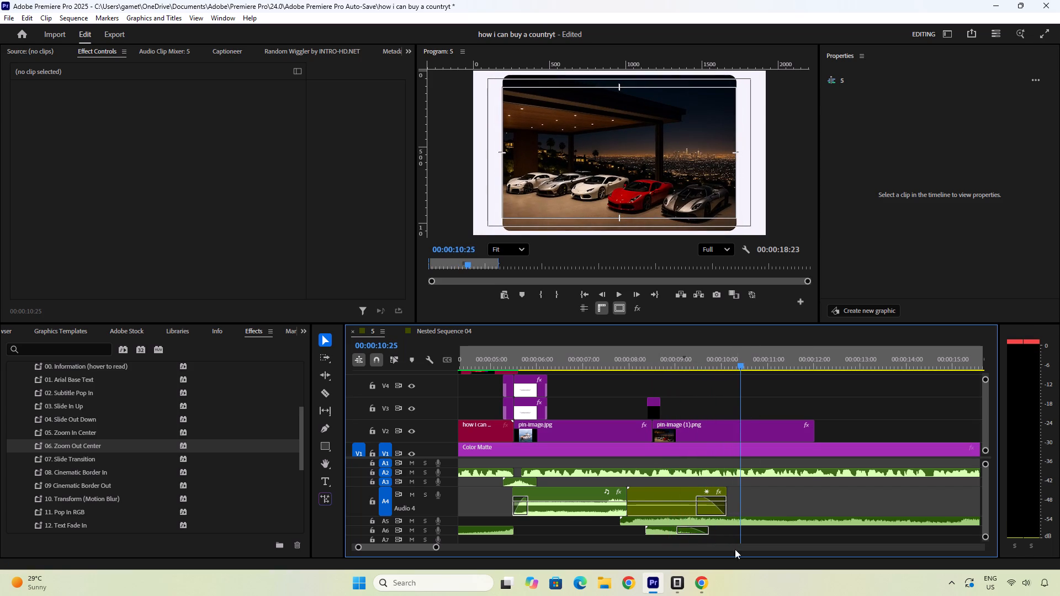
Switch to Google Chrome with the Your Chrome profile and search Google for "teeth kitting video".
left_click(698, 593)
left_click(546, 323)
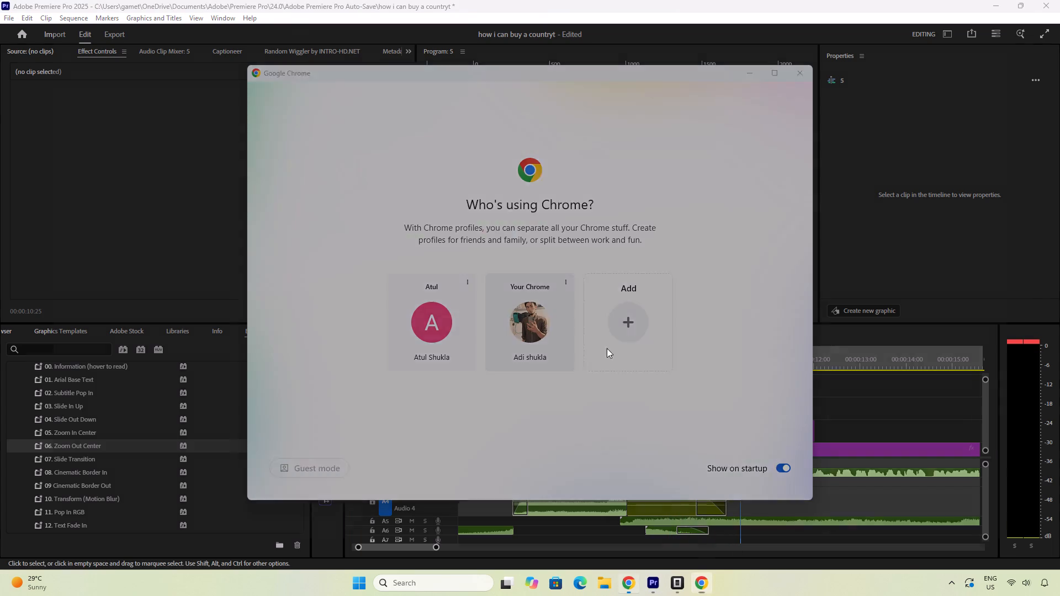
left_click(303, 34)
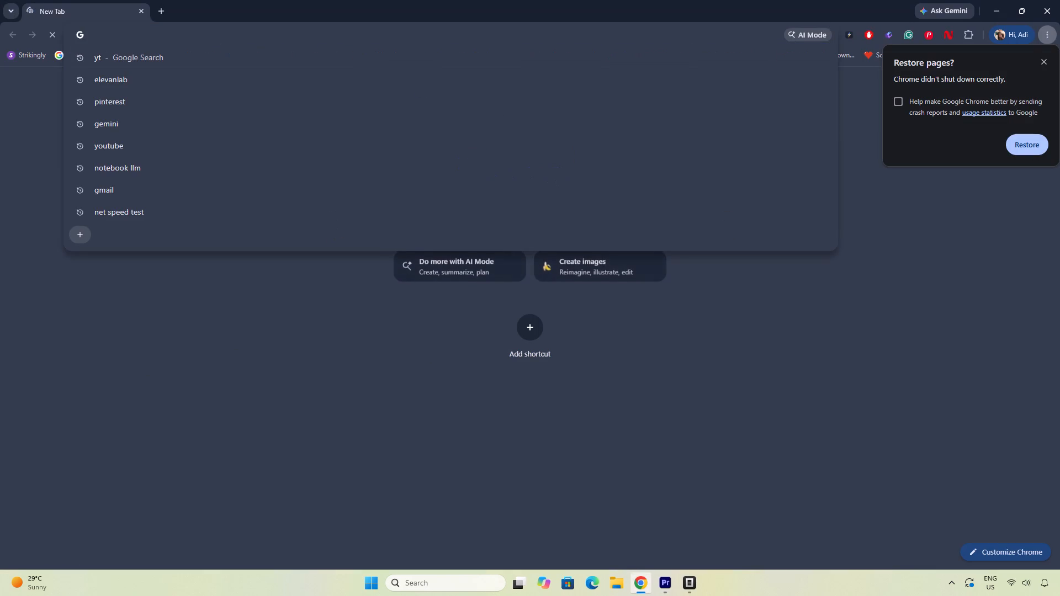
type("teeth ki")
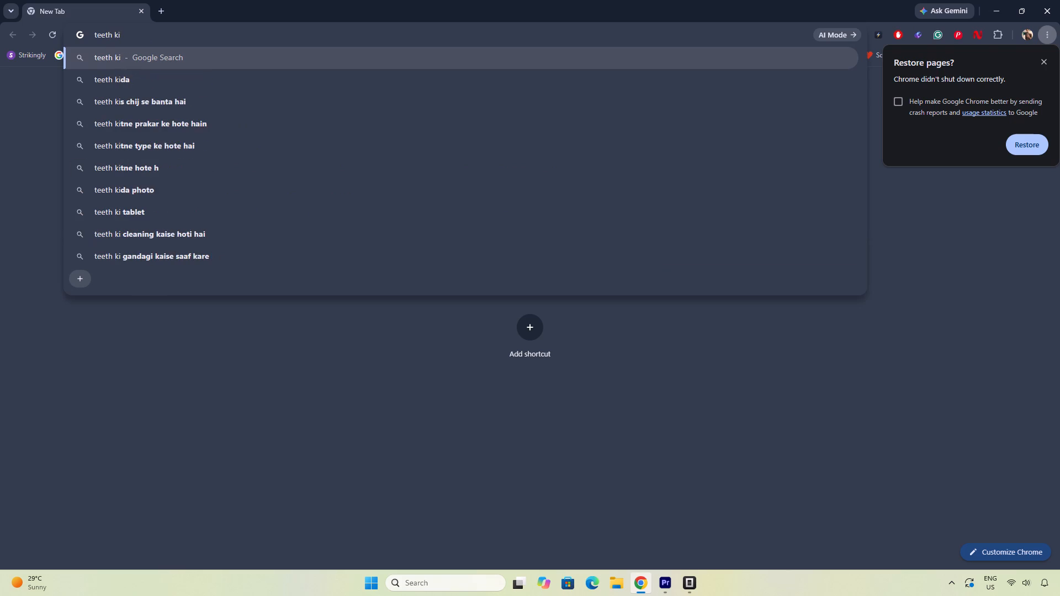
type("tting")
key("space")
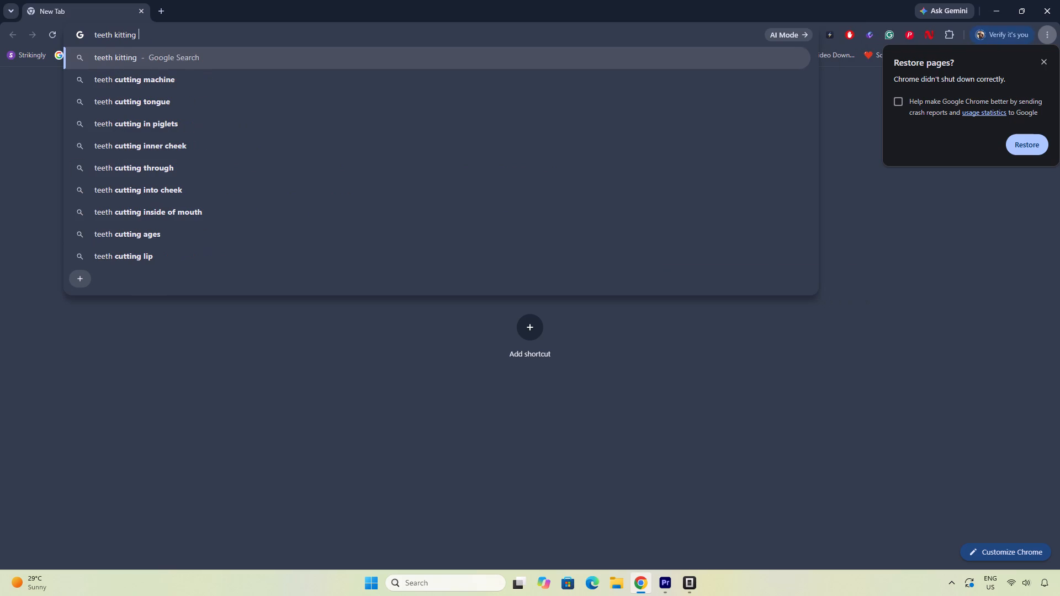
type("pn")
key("BackSpace")
key("BackSpace")
type("vie")
key("BackSpace")
type("deo")
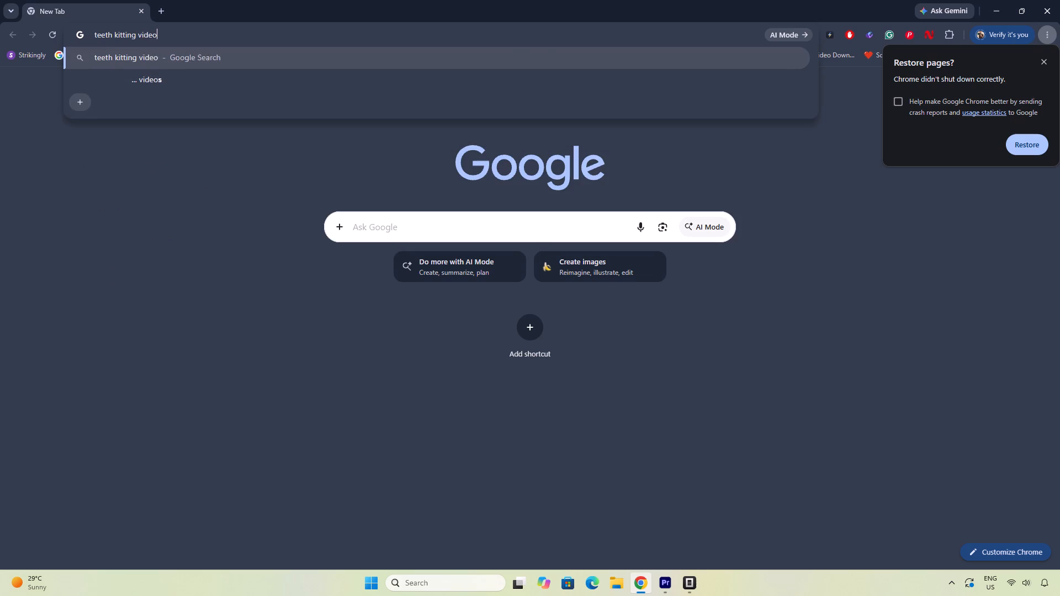
key("Return")
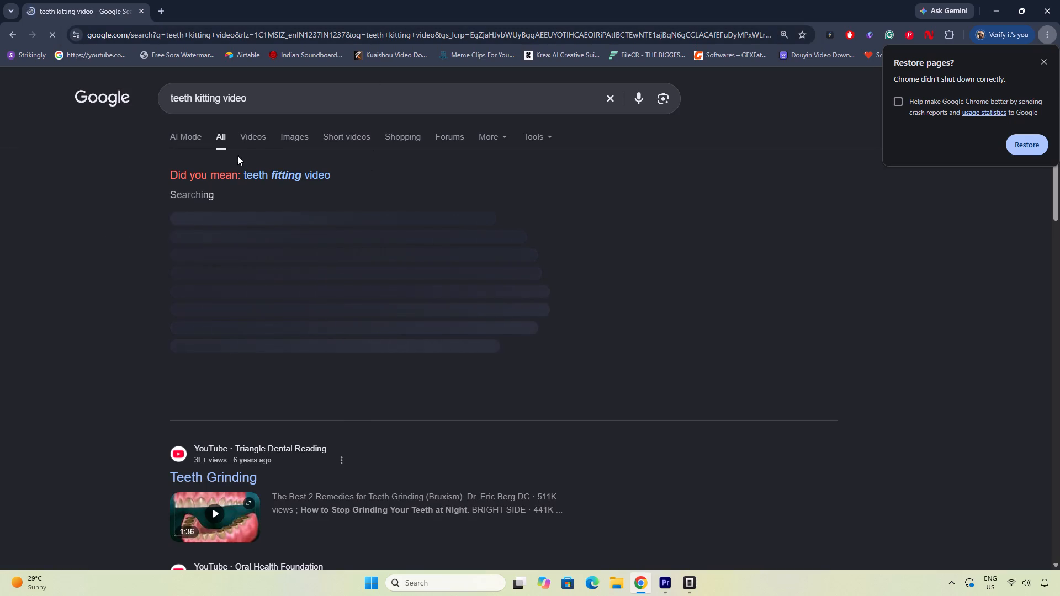
Browse the video results and the general results of the search for suitable teeth footage.
left_click(255, 129)
scroll(208, 192, "down", 3)
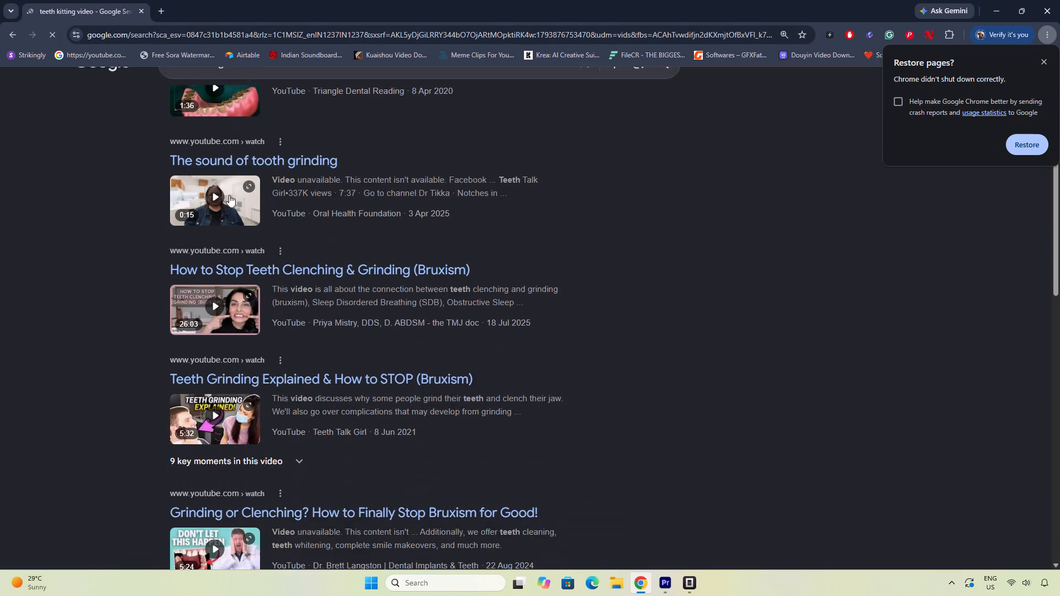
scroll(236, 193, "up", 7)
left_click(226, 134)
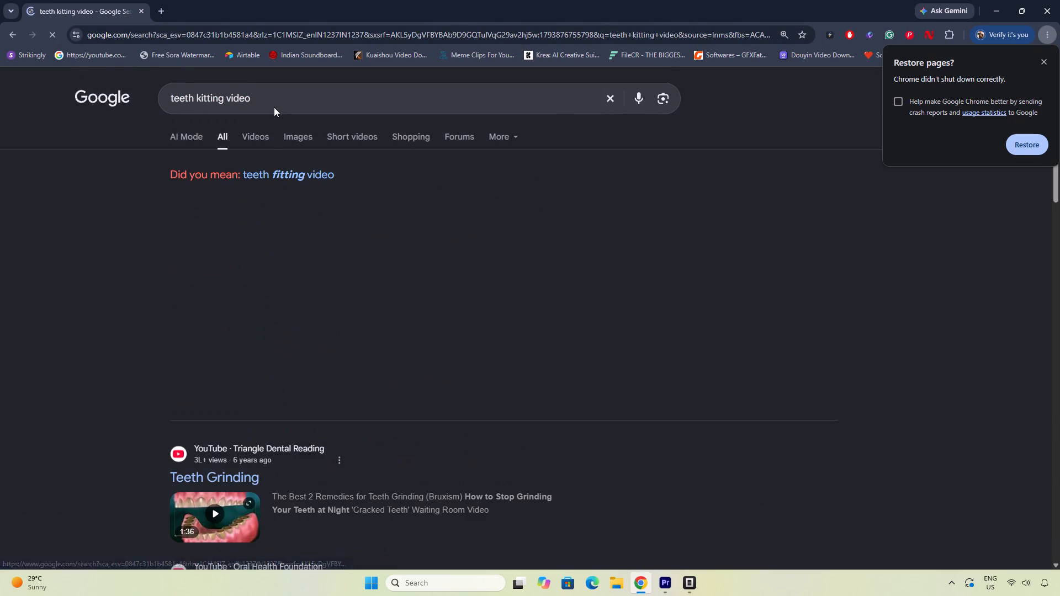
scroll(243, 199, "down", 16)
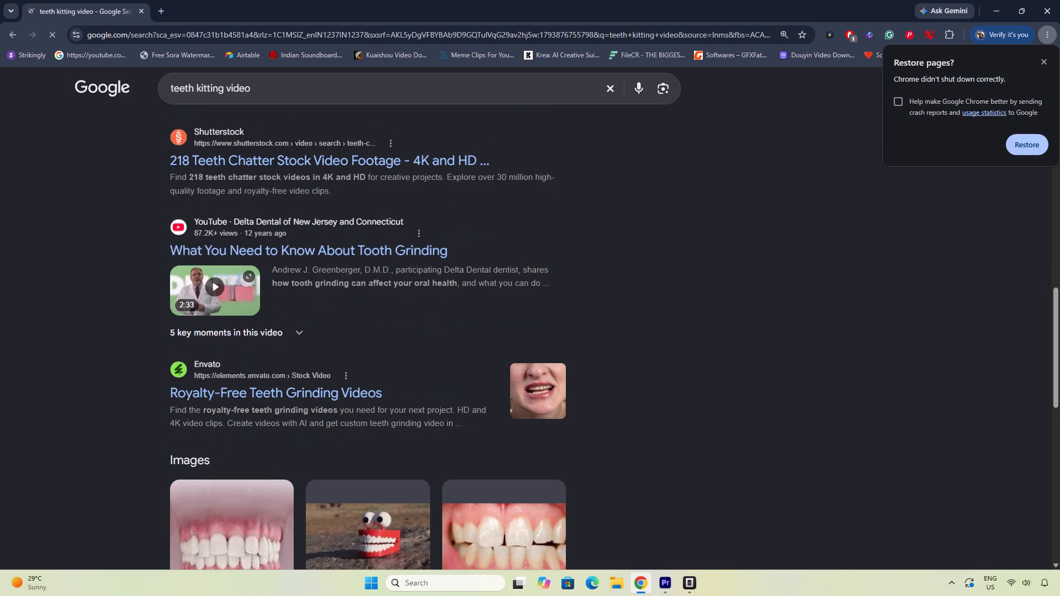
scroll(259, 176, "up", 7)
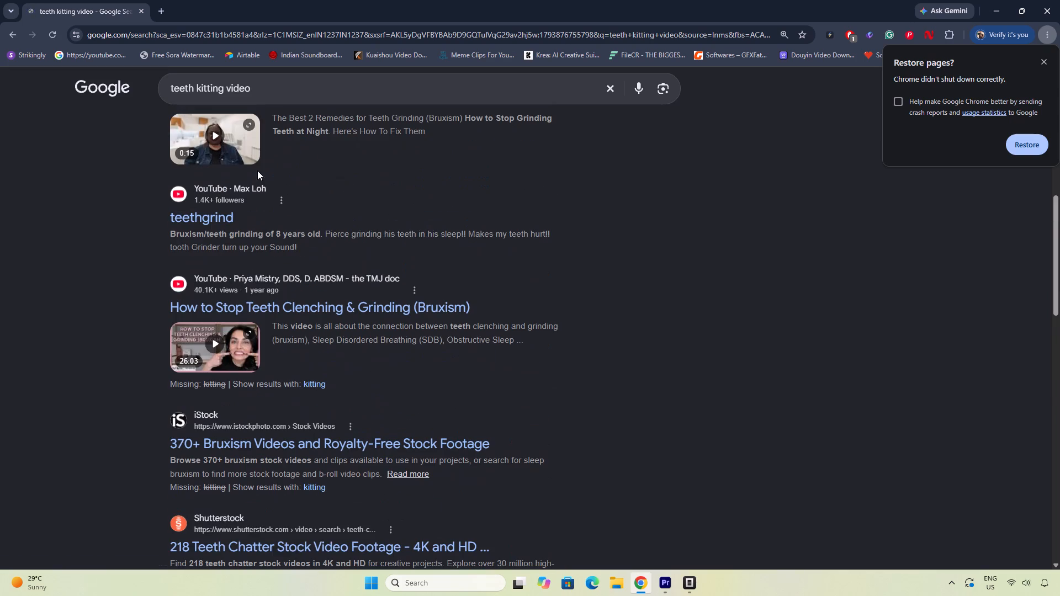
Replace the Google query with "daat kit" and search the suggestion "dant kitkitana ke karan in kids".
left_click(224, 89)
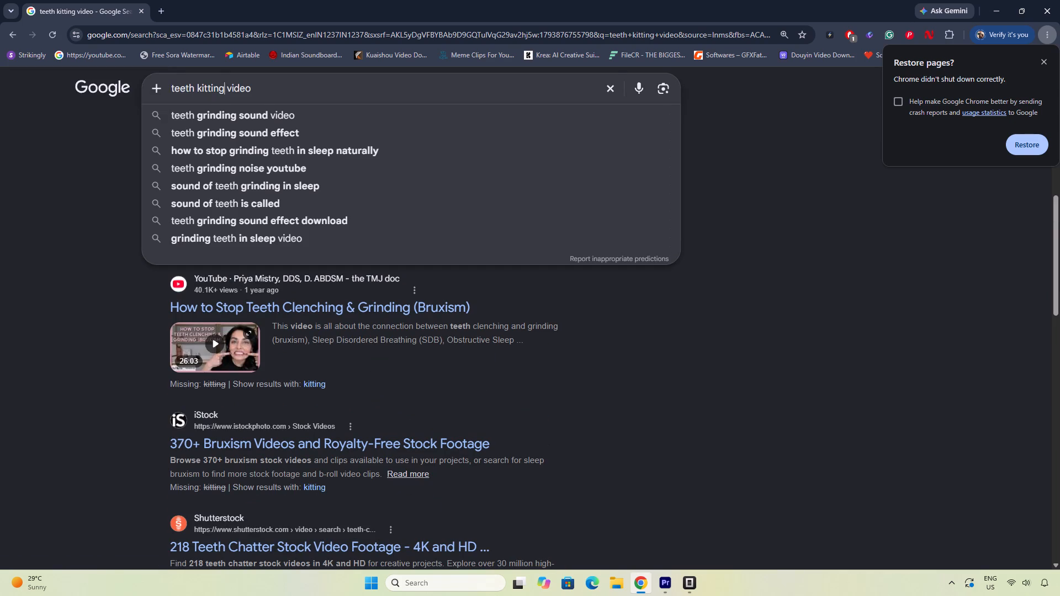
key("BackSpace")
key("BackSpace")
key("BackSpace")
key("BackSpace")
key("BackSpace")
key("BackSpace")
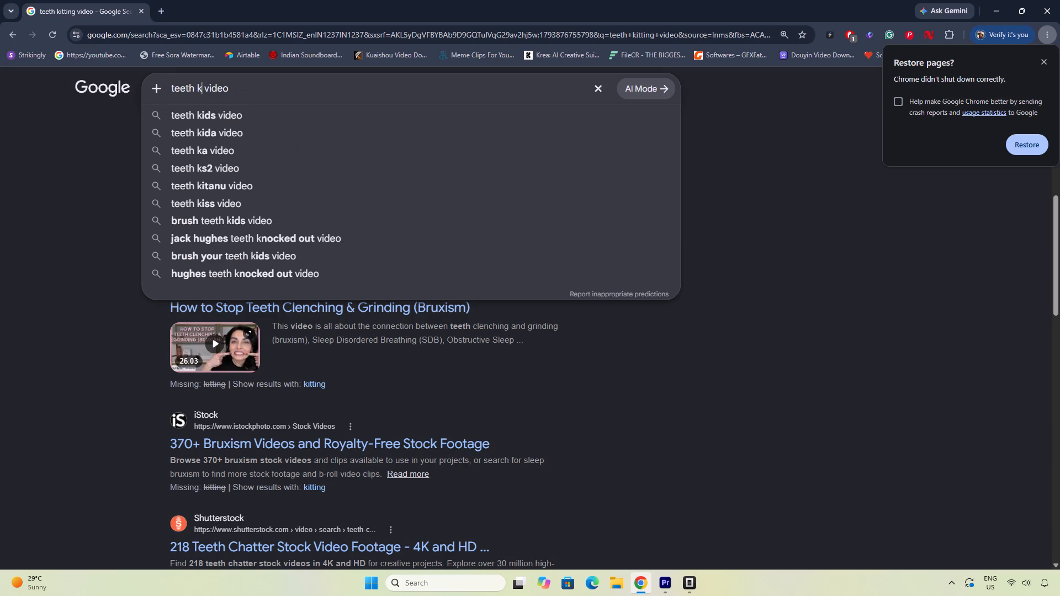
key("BackSpace")
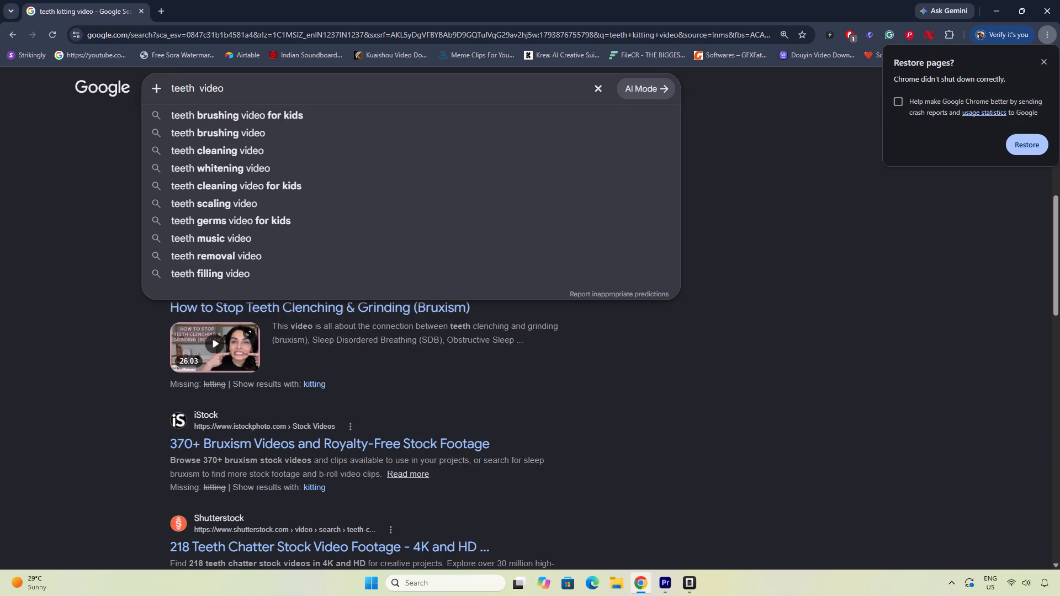
key("Delete")
key("Delete")
key("Delete")
key("Delete")
key("Delete")
key("Delete")
key("Delete")
key("Delete")
key("Delete")
key("Delete")
key("Delete")
key("Delete")
key("Delete")
key("Delete")
key("Delete")
key("Delete")
key("equal")
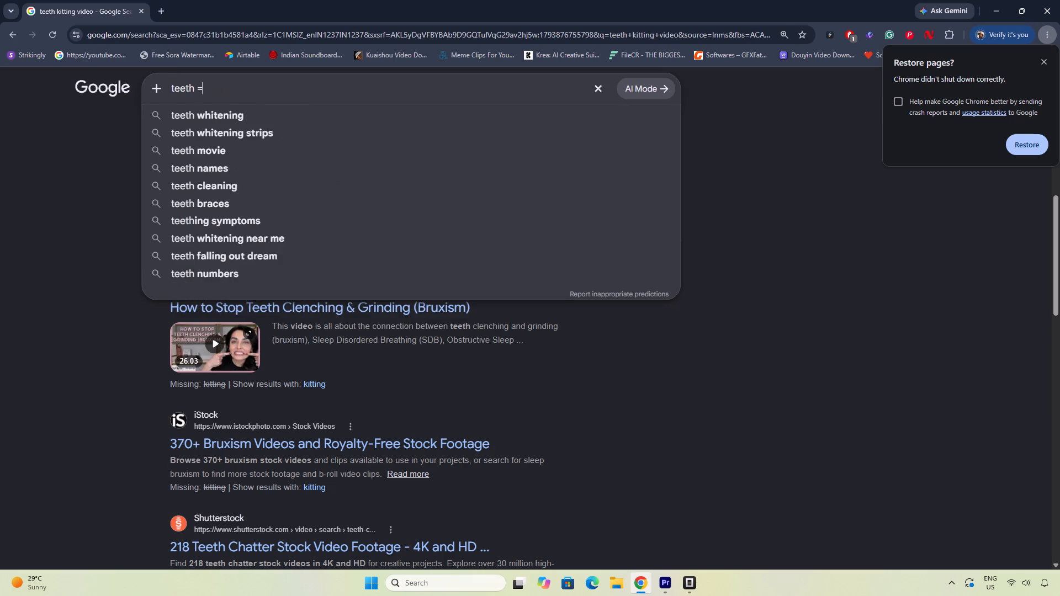
key("BackSpace")
key("BackSpace")
key("BackSpace")
key("BackSpace")
key("BackSpace")
key("BackSpace")
key("BackSpace")
key("BackSpace")
key("BackSpace")
key("BackSpace")
key("BackSpace")
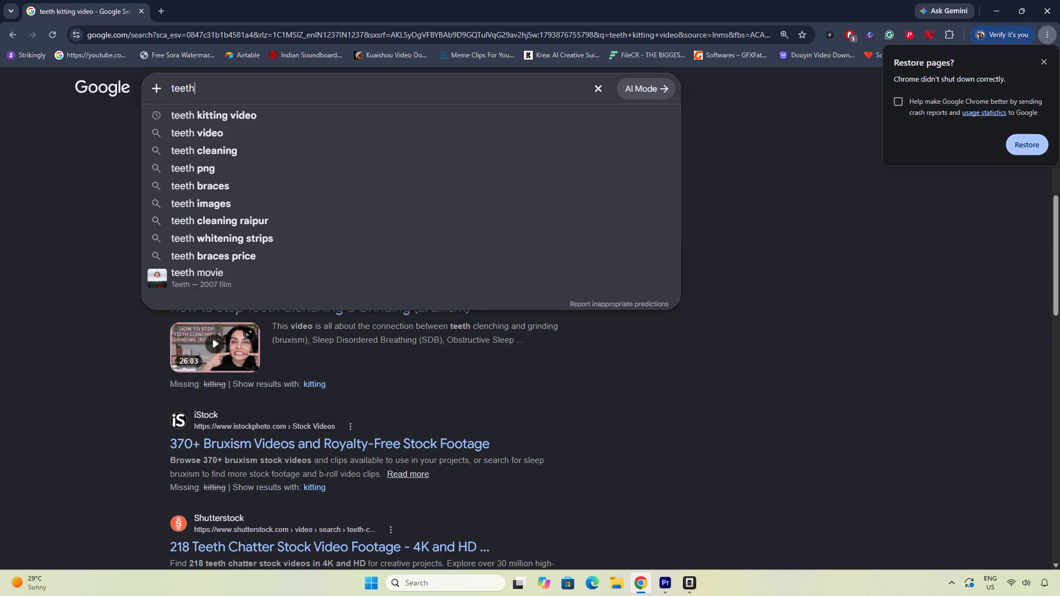
type("daat ki")
key("t")
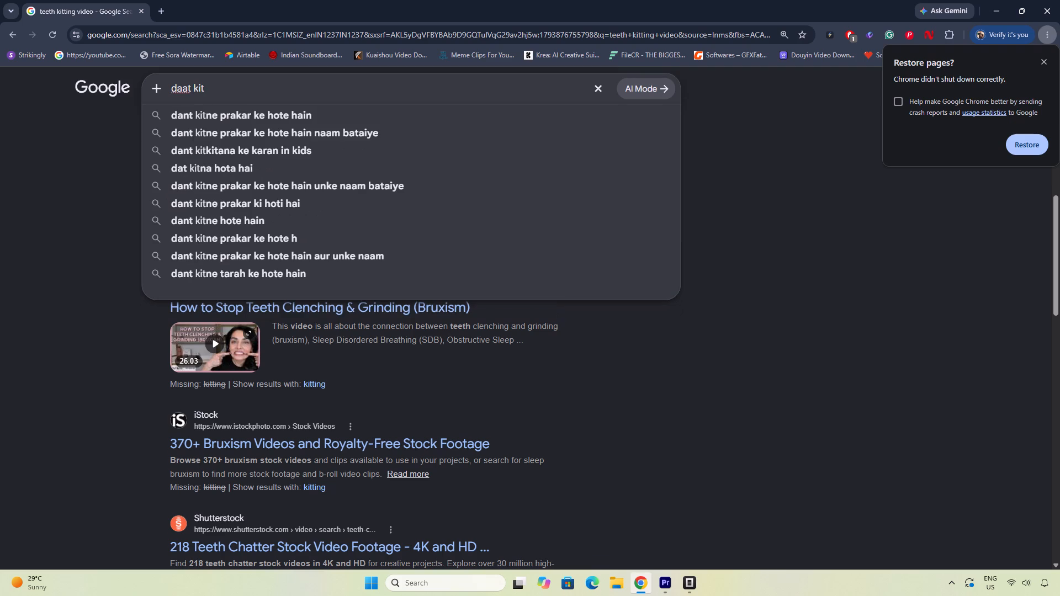
left_click(239, 152)
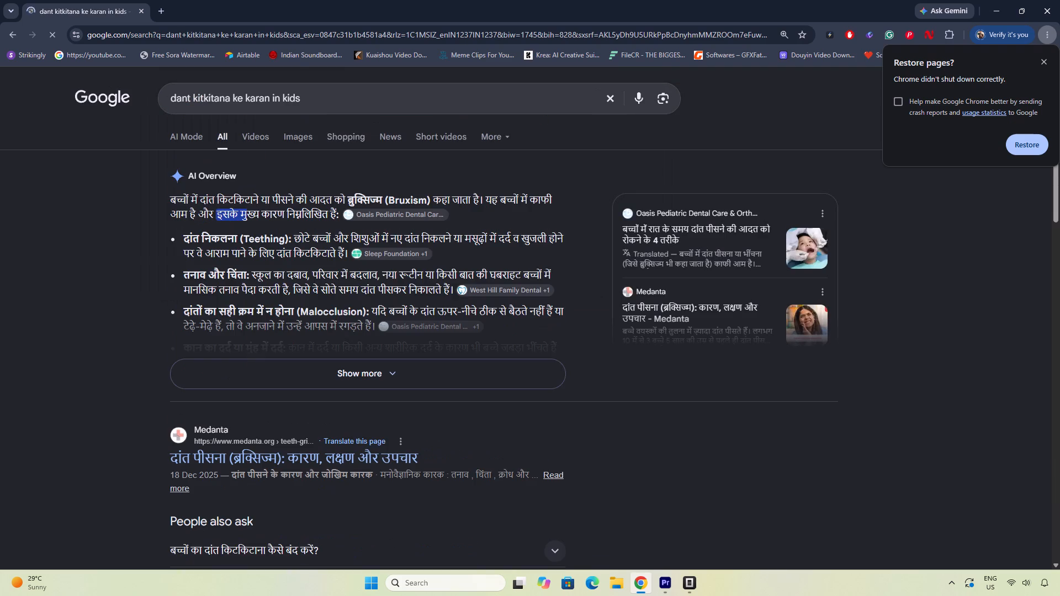
Change the Google query to "dant kitkitana ki stock videos" and run the search.
left_click(312, 97)
key("BackSpace")
key("BackSpace")
key("BackSpace")
key("BackSpace")
key("BackSpace")
key("BackSpace")
key("BackSpace")
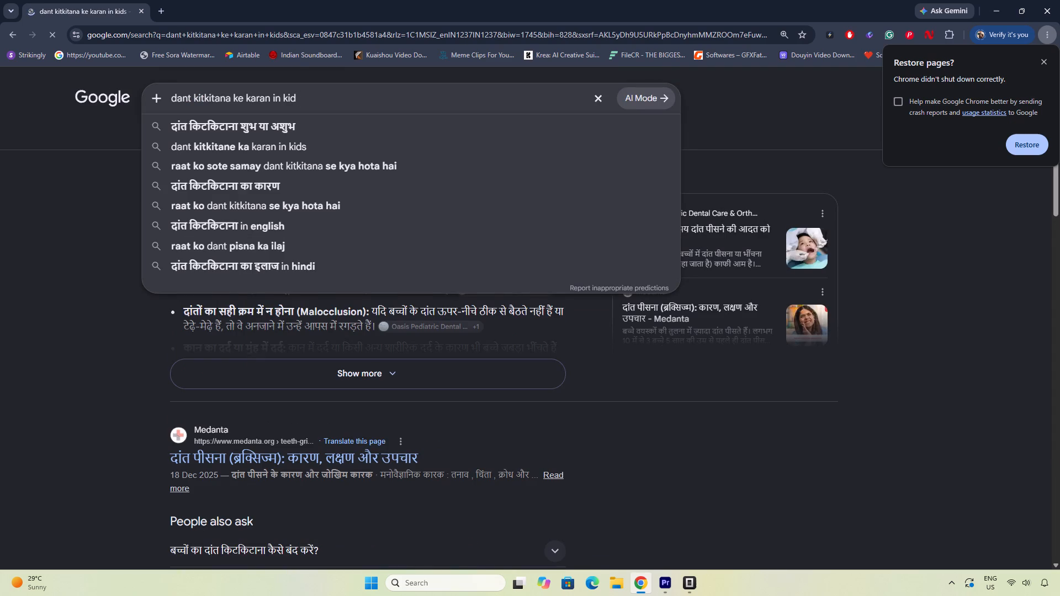
key("BackSpace")
key("BackSpace")
key("BackSpace")
key("BackSpace")
key("BackSpace")
key("BackSpace")
key("BackSpace")
key("BackSpace")
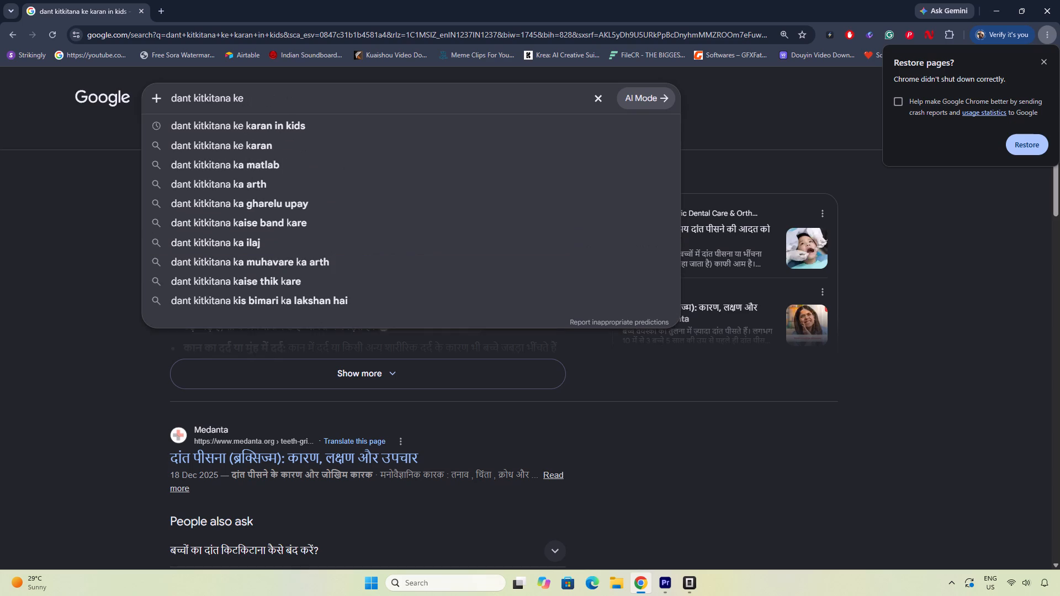
type("i stock videos")
key("Return")
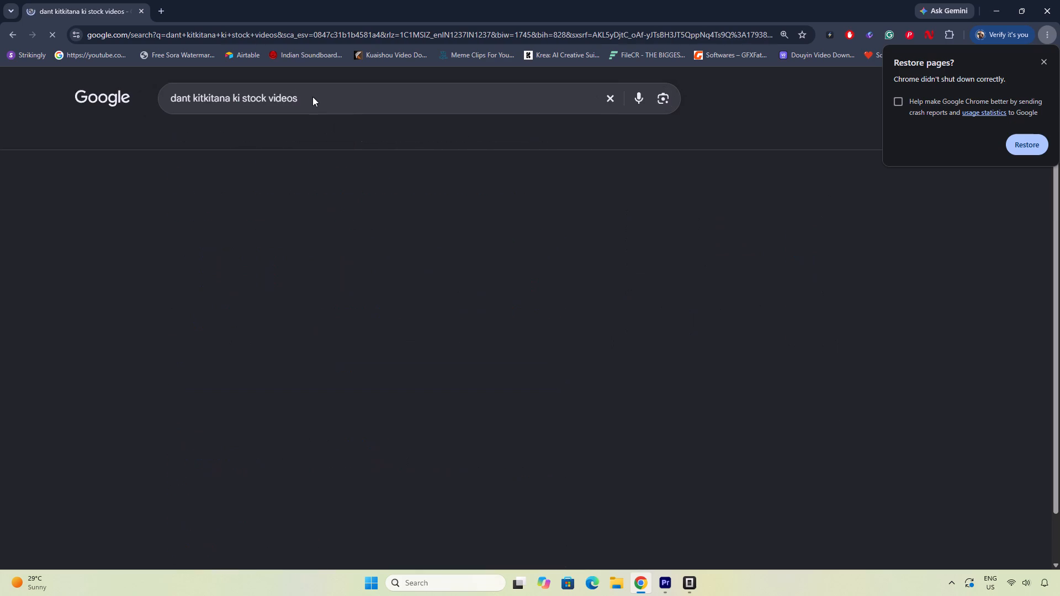
Open the Pexels Free Toothache Videos result, look through its clips, and return to the Google results.
scroll(256, 315, "down", 3)
left_click(237, 310)
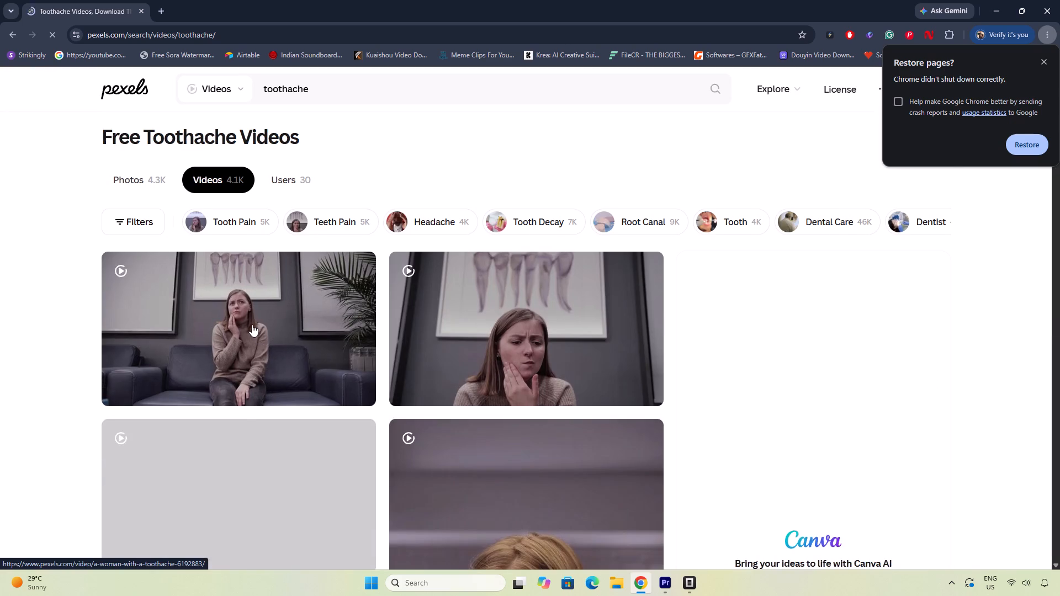
scroll(253, 324, "down", 13)
scroll(234, 325, "up", 16)
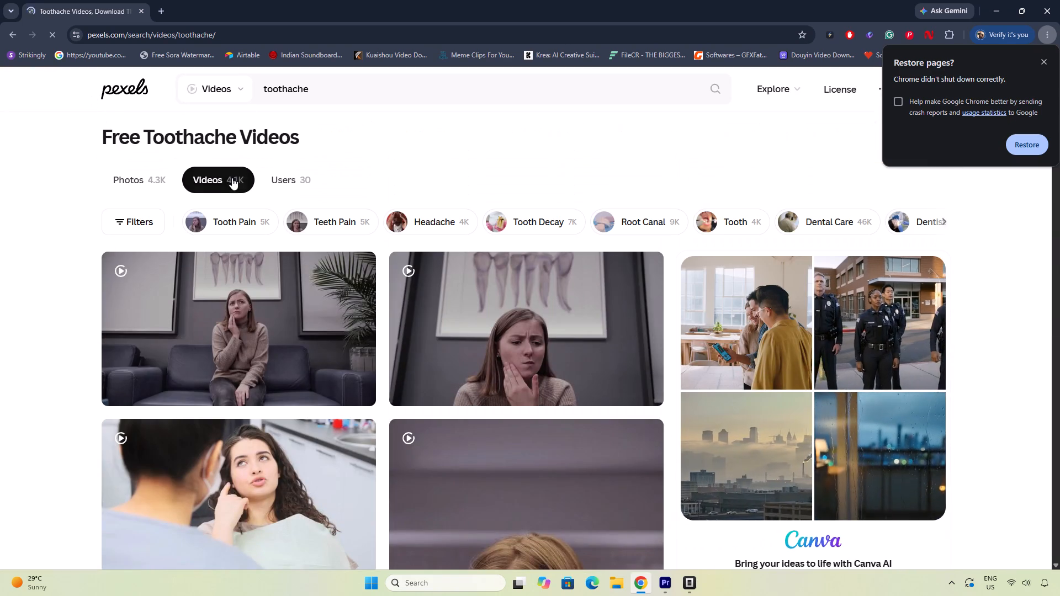
left_click(9, 39)
Open the Pixabay teeth stock videos result, look through its clips, and return to the Google results.
scroll(187, 219, "down", 4)
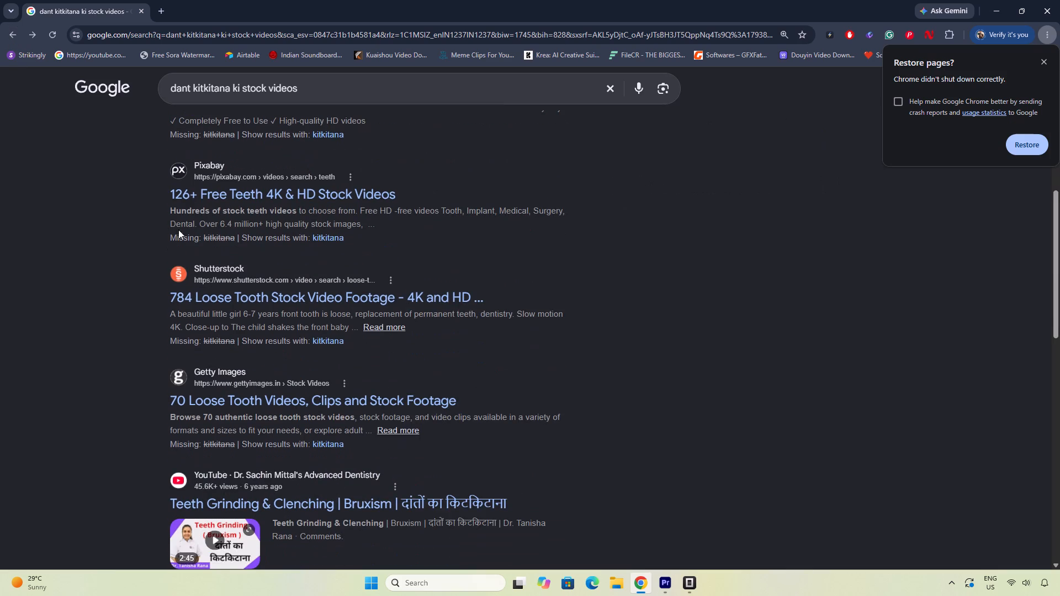
left_click(211, 190)
scroll(184, 194, "down", 2)
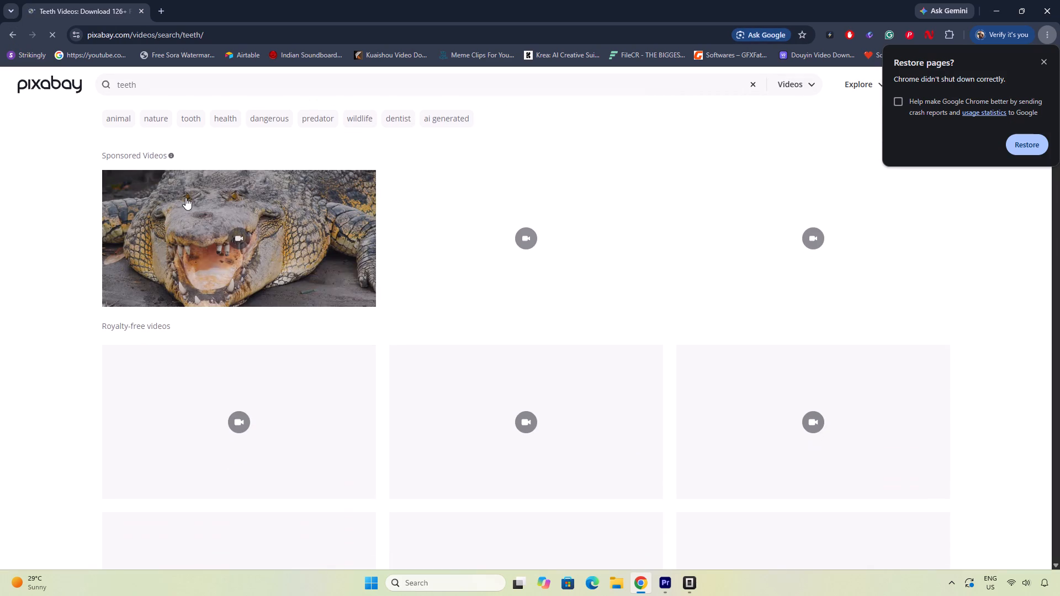
scroll(36, 180, "down", 5)
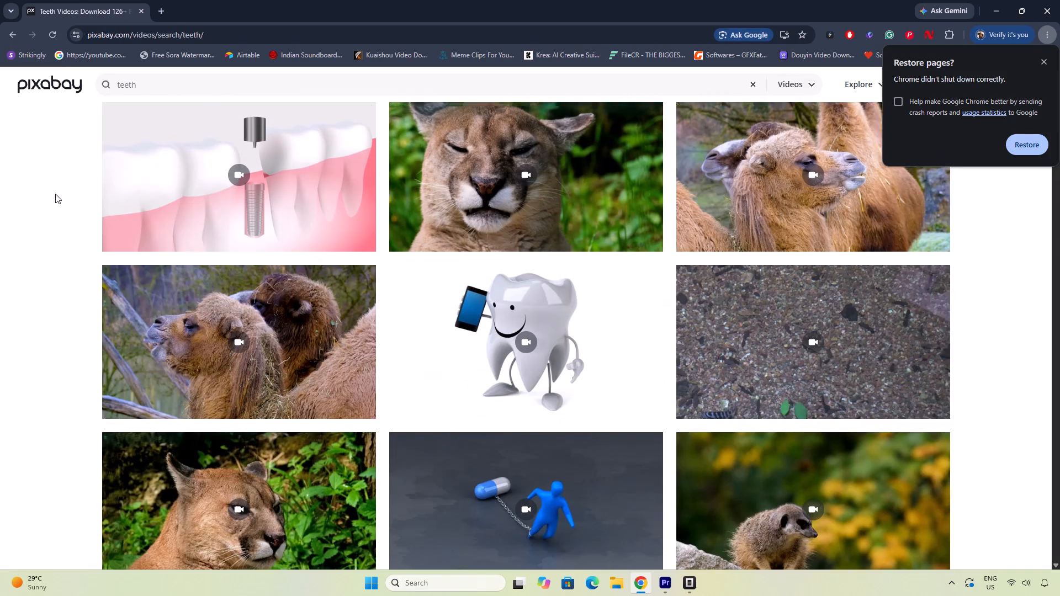
scroll(60, 170, "up", 5)
left_click(11, 26)
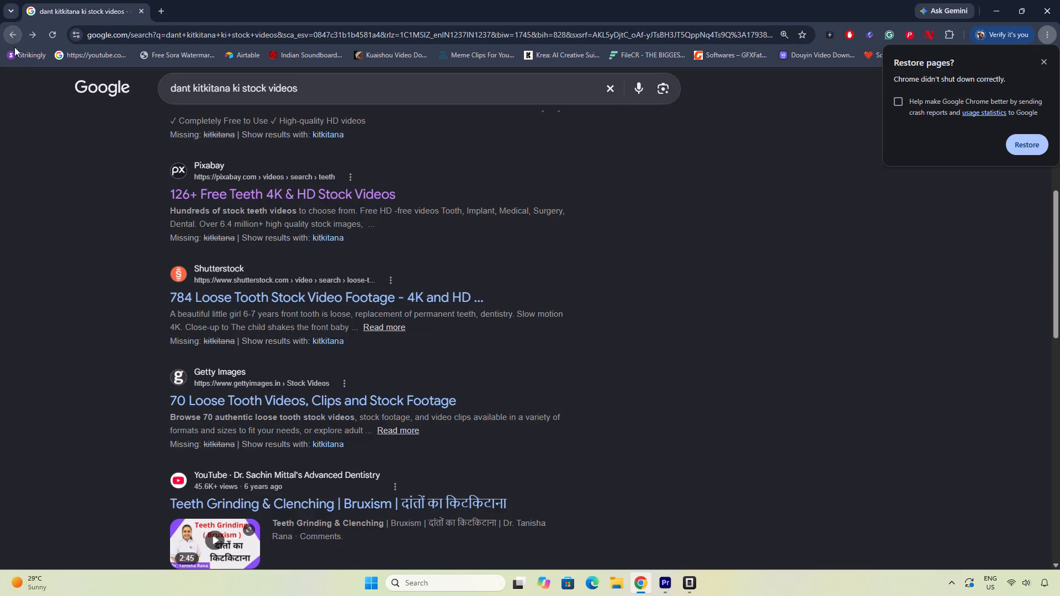
Search Google for "pintrest", open the Pinterest home page, and dismiss the Restore pages prompt.
scroll(167, 187, "down", 4)
scroll(273, 199, "up", 12)
left_click_drag(321, 102, 285, 99)
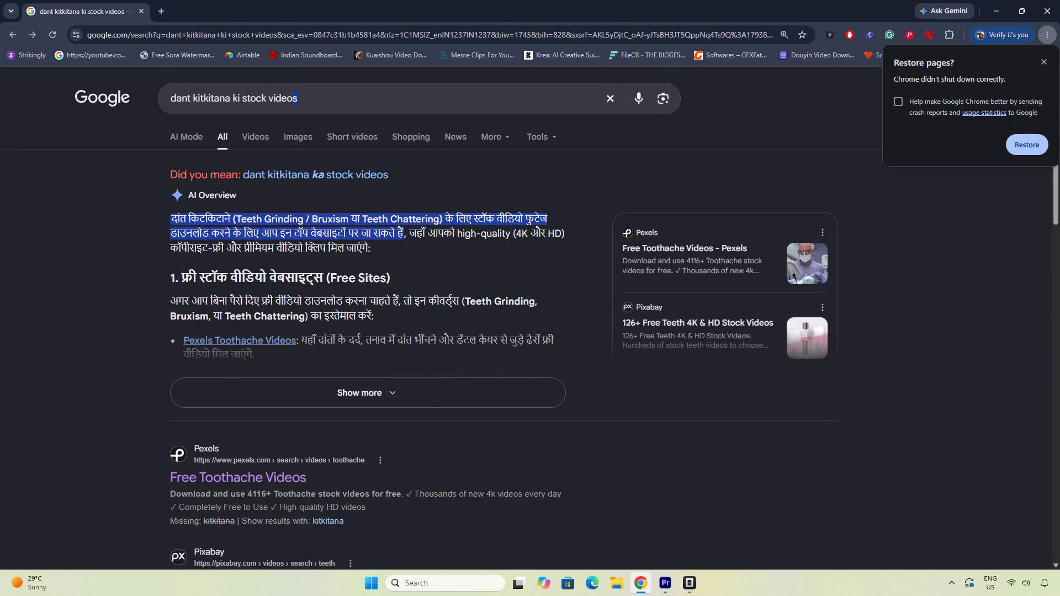
left_click_drag(285, 99, 93, 97)
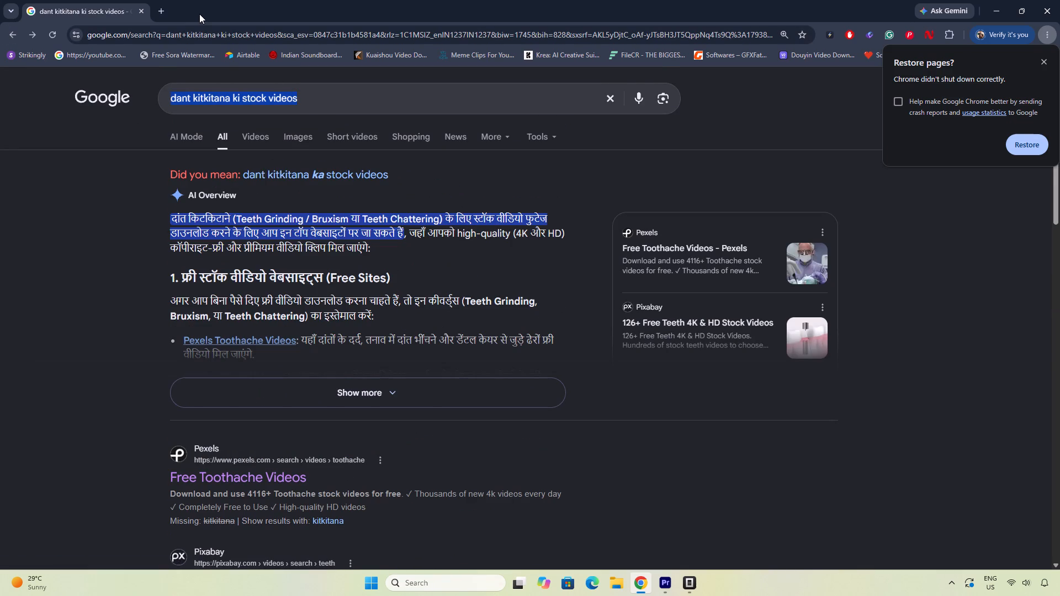
type("pintrest")
key("Return")
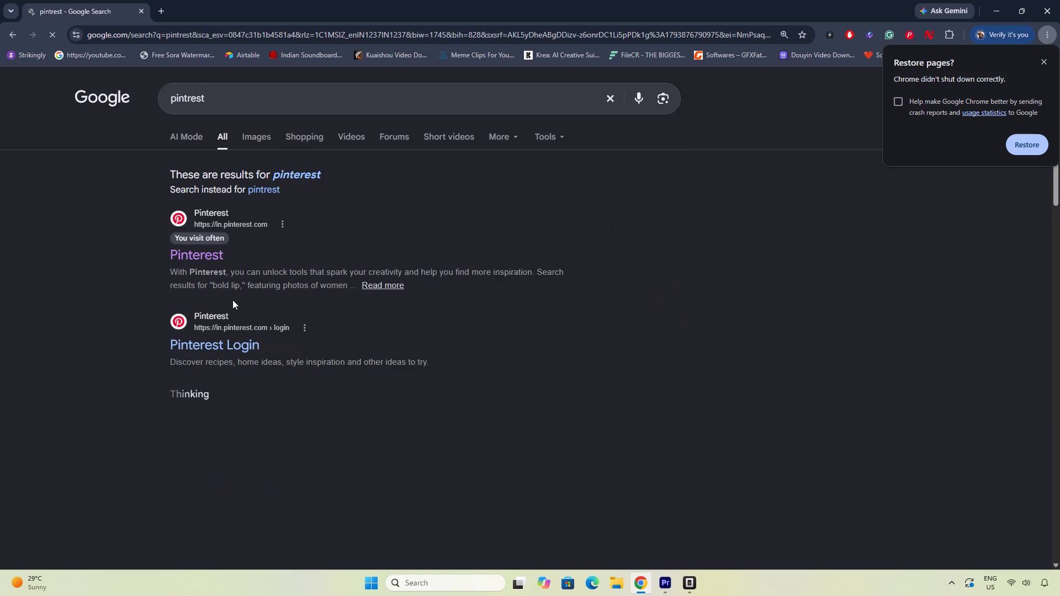
left_click(209, 263)
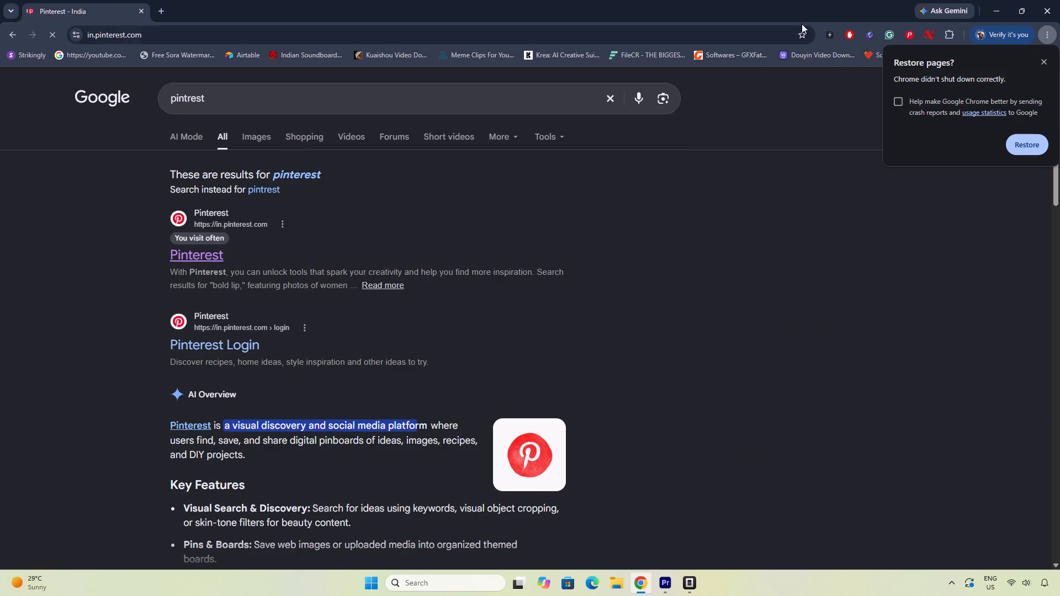
left_click(1045, 63)
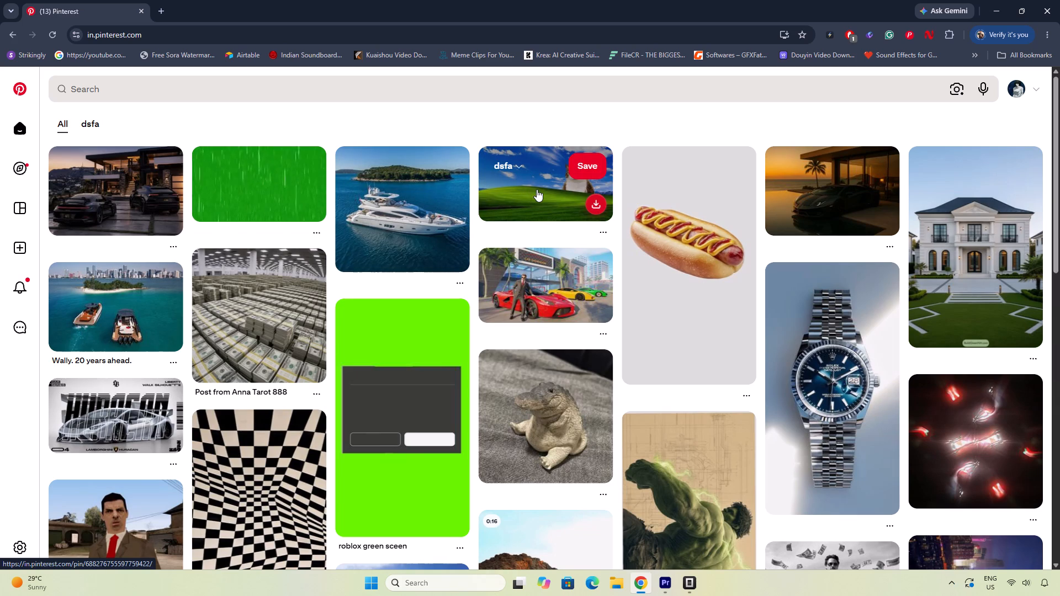
Search Pinterest for "funny terified videos".
scroll(576, 403, "down", 5)
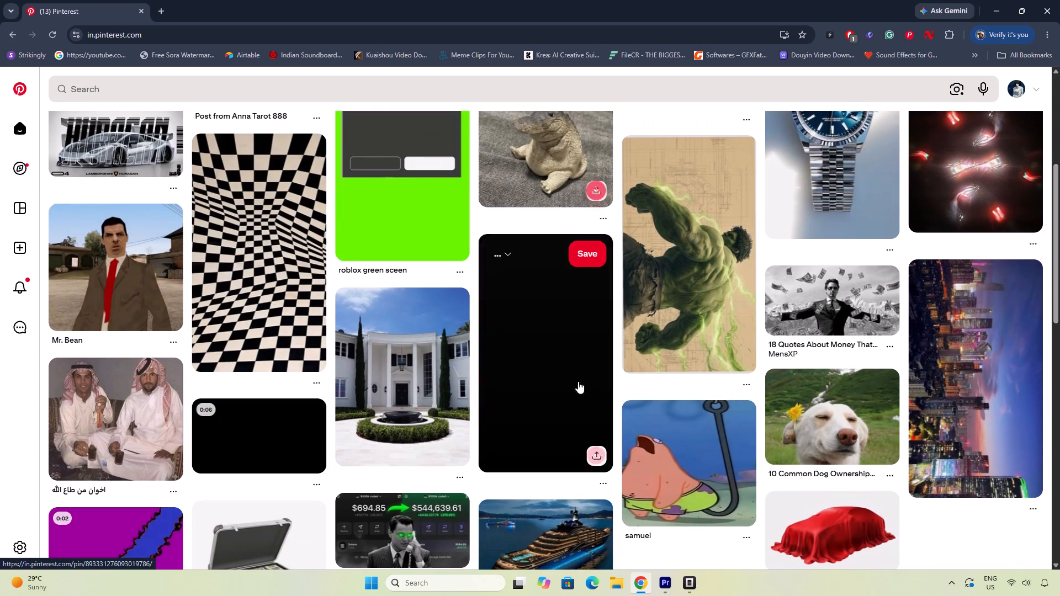
scroll(240, 274, "up", 7)
left_click(218, 84)
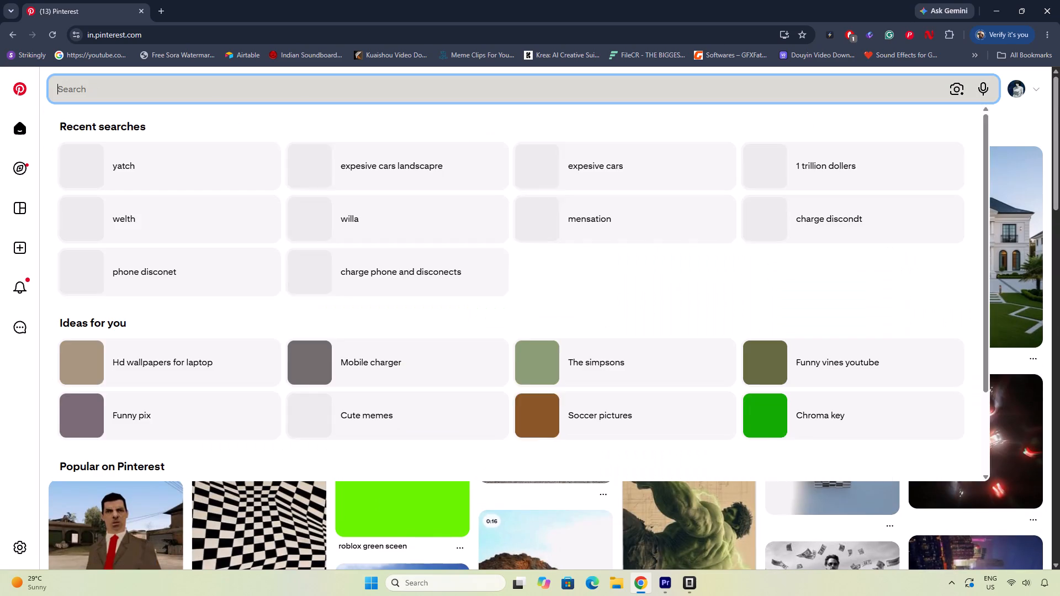
type("funy")
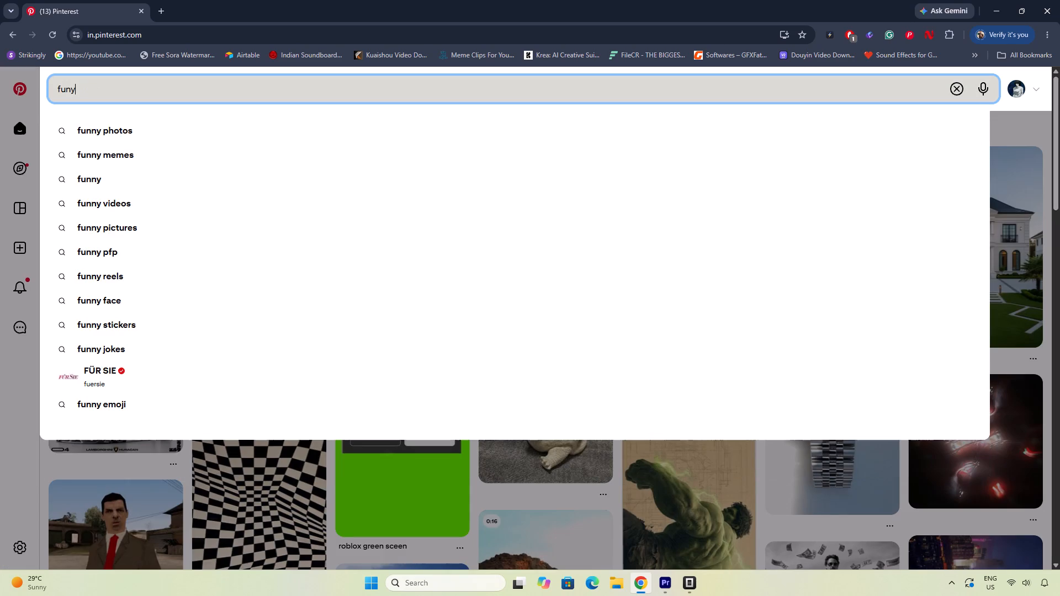
key("BackSpace")
type("ny terified videos")
key("Return")
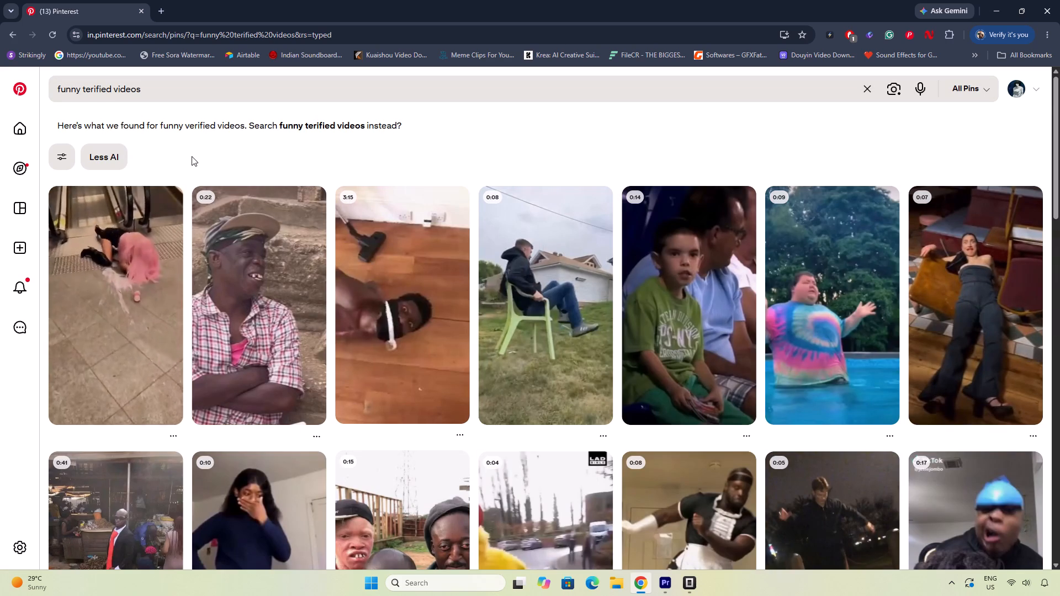
Look through the Pinterest results for "funny terified videos" for a usable scared reaction clip.
scroll(192, 157, "down", 2)
scroll(194, 162, "up", 2)
scroll(539, 255, "down", 4)
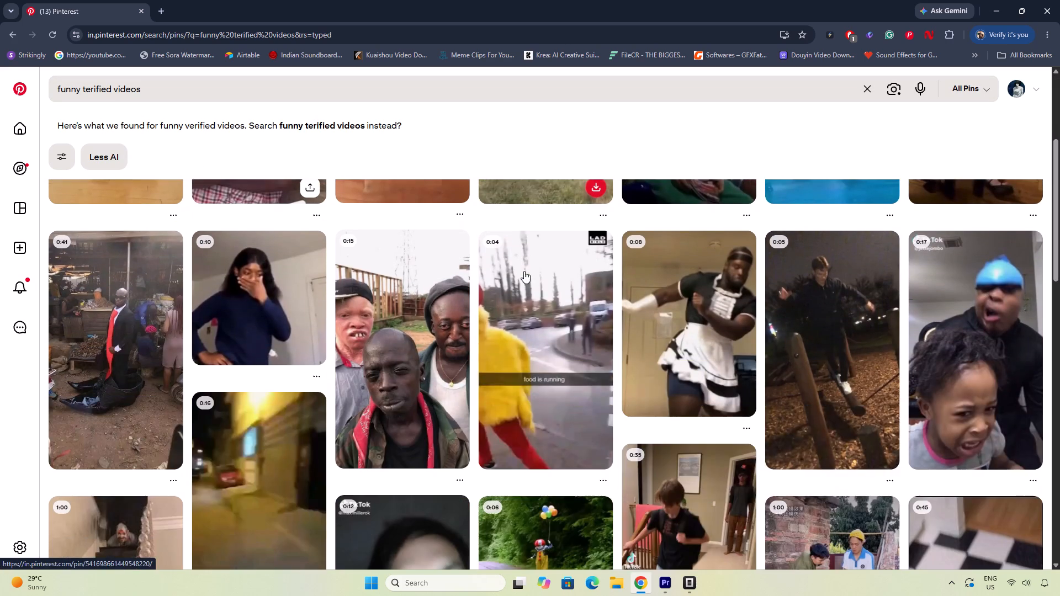
scroll(256, 327, "down", 3)
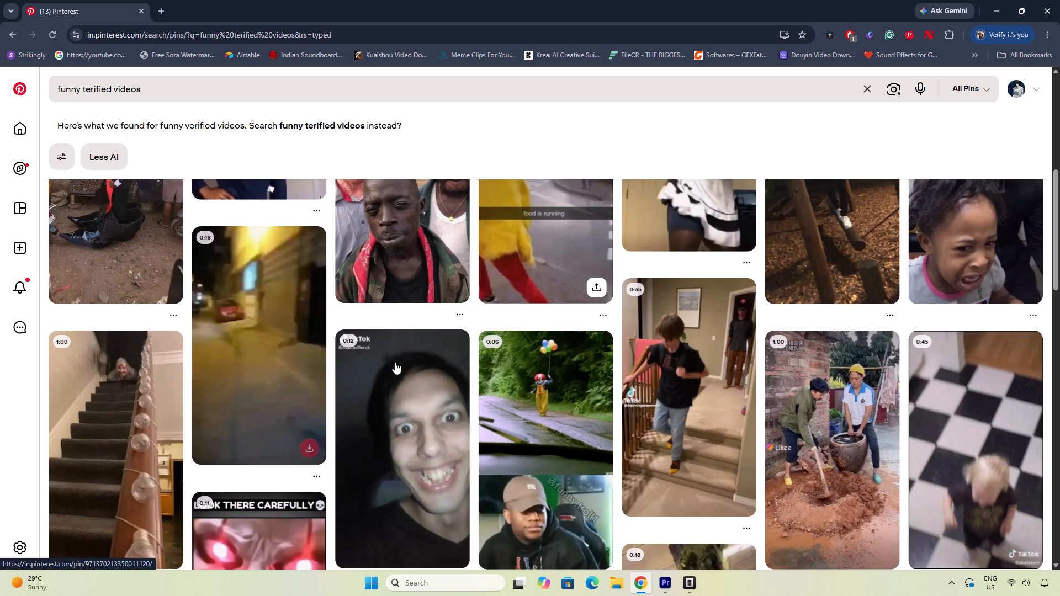
scroll(446, 411, "down", 4)
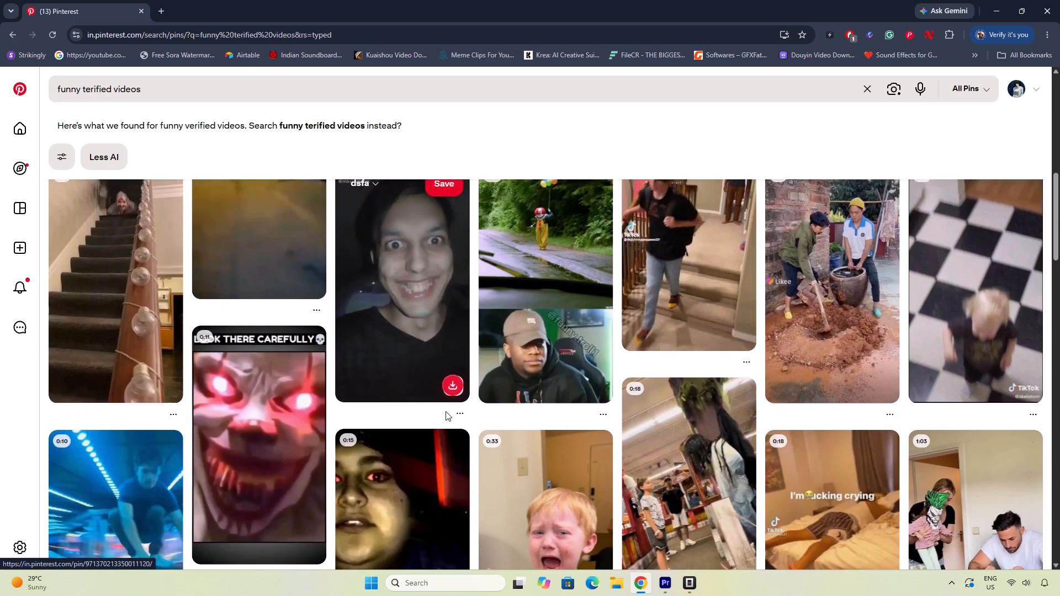
scroll(445, 409, "down", 2)
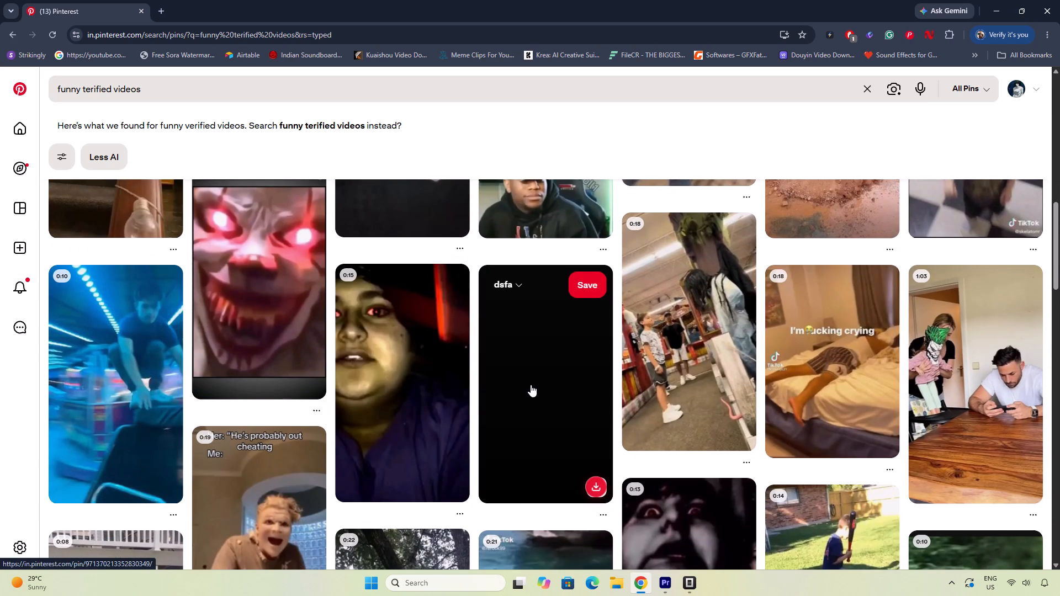
scroll(520, 385, "down", 3)
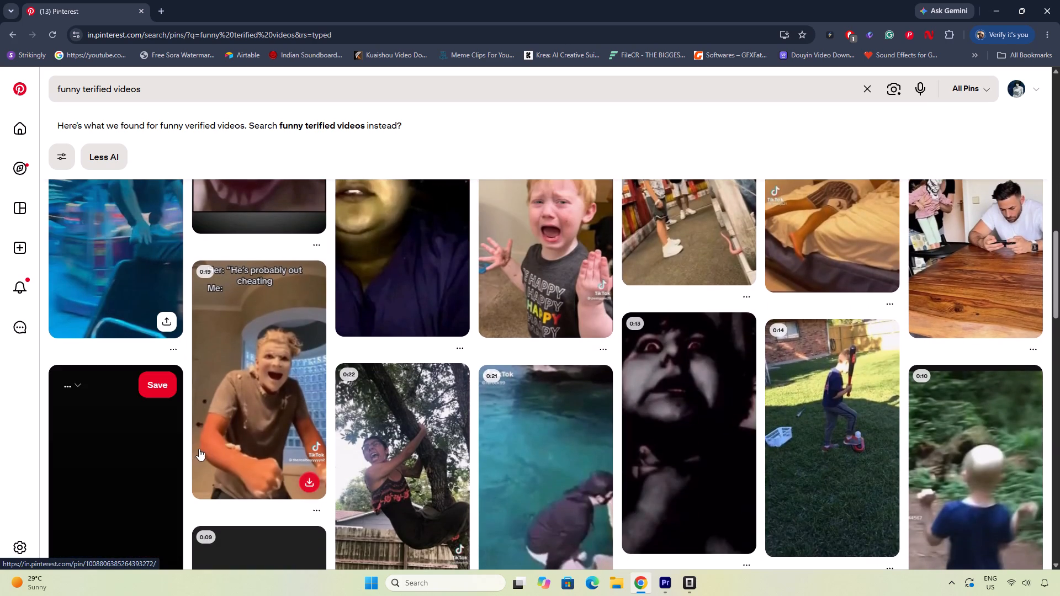
scroll(183, 457, "down", 7)
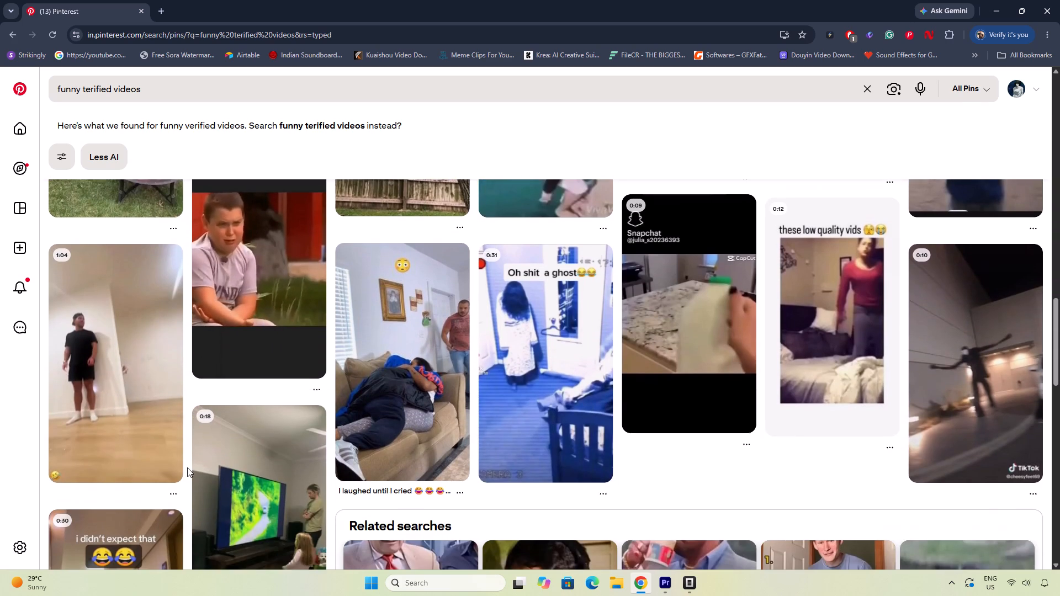
scroll(187, 467, "down", 6)
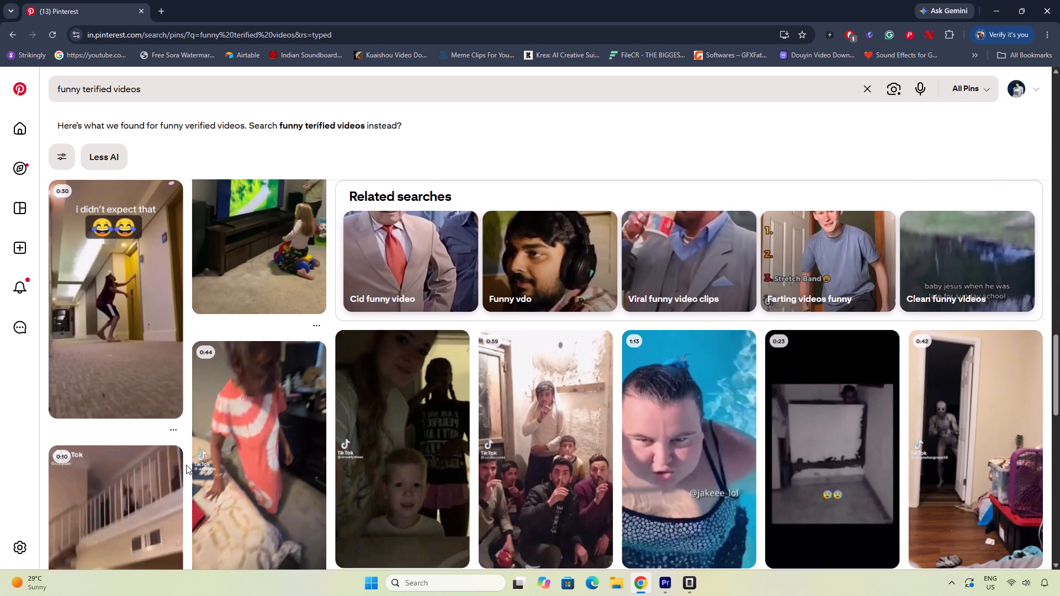
scroll(186, 465, "down", 9)
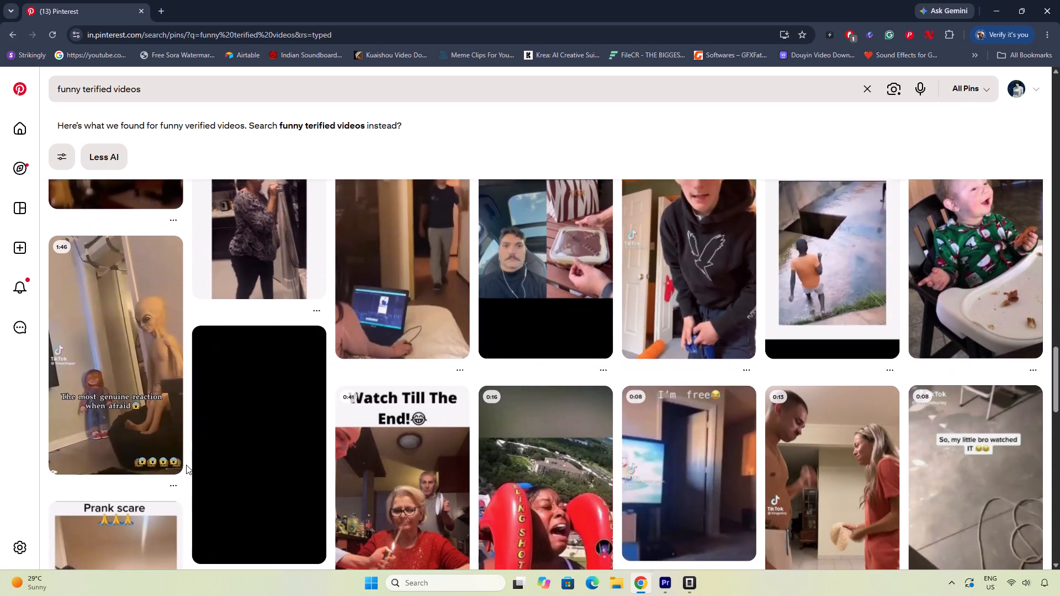
scroll(186, 465, "down", 5)
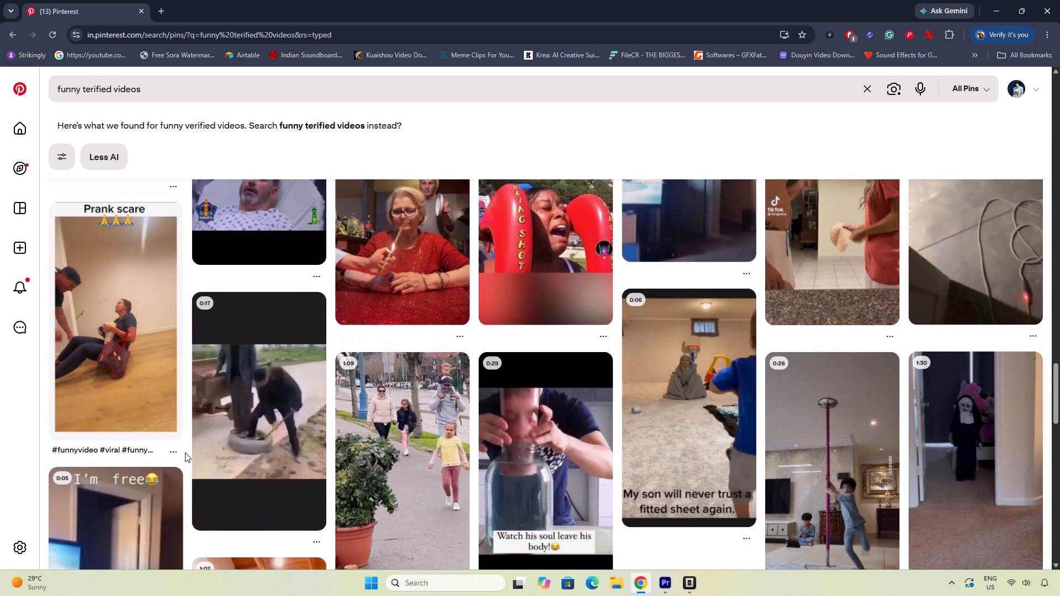
scroll(185, 453, "down", 2)
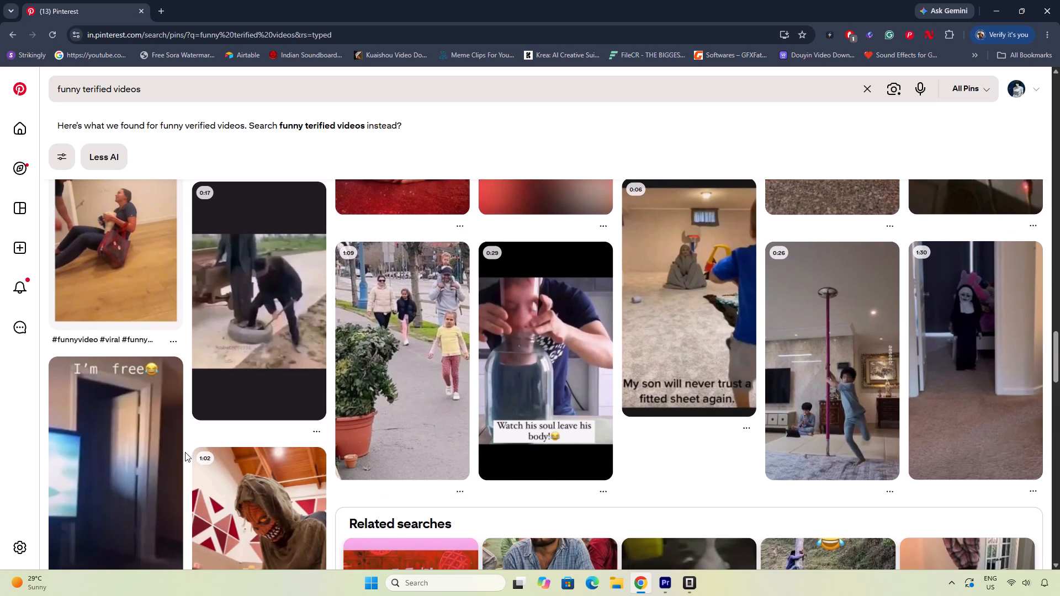
scroll(185, 452, "down", 4)
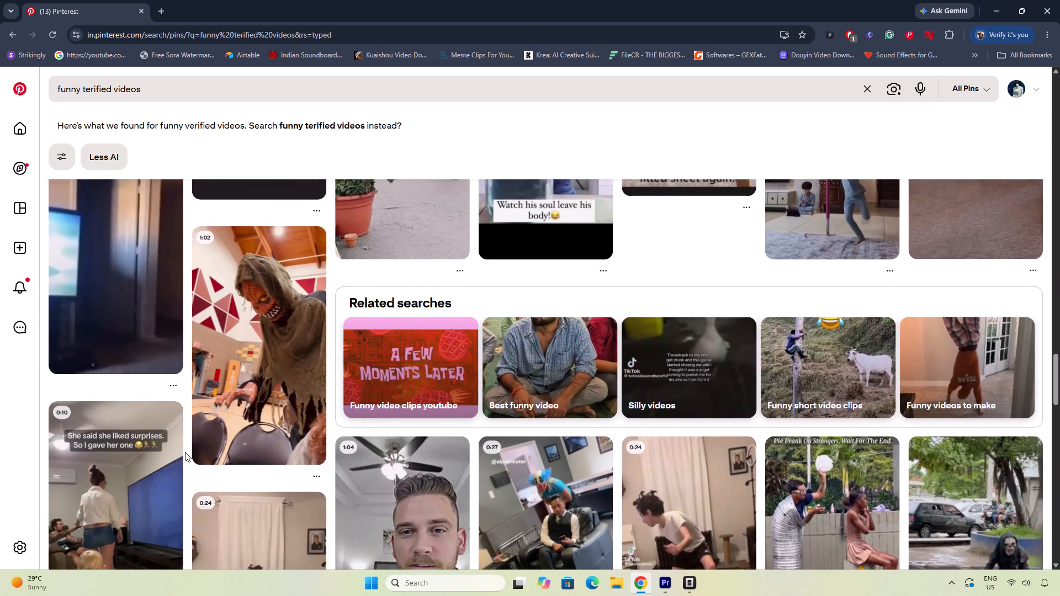
scroll(185, 452, "down", 7)
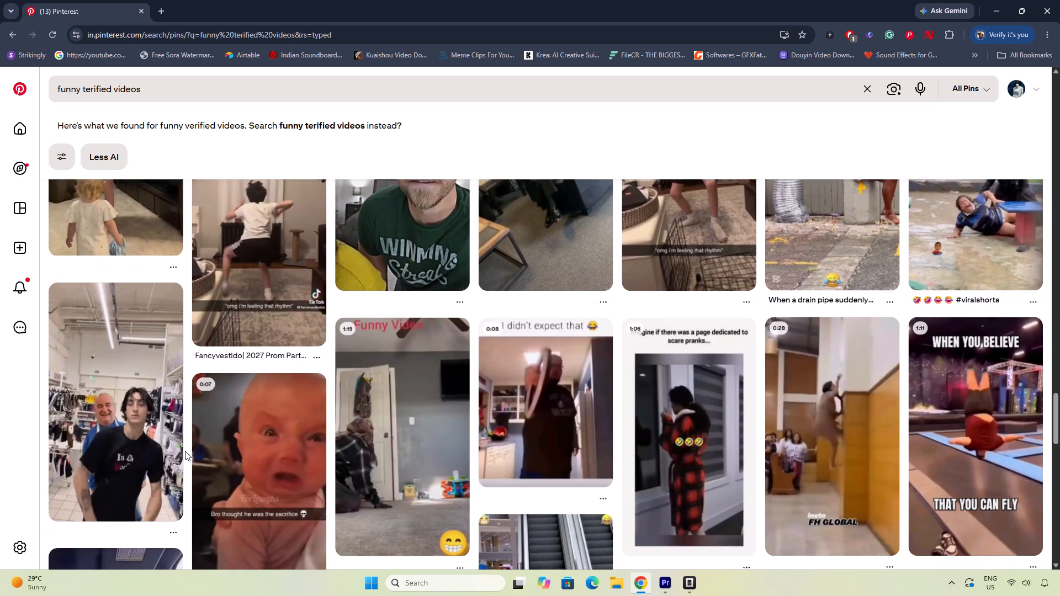
scroll(185, 451, "down", 8)
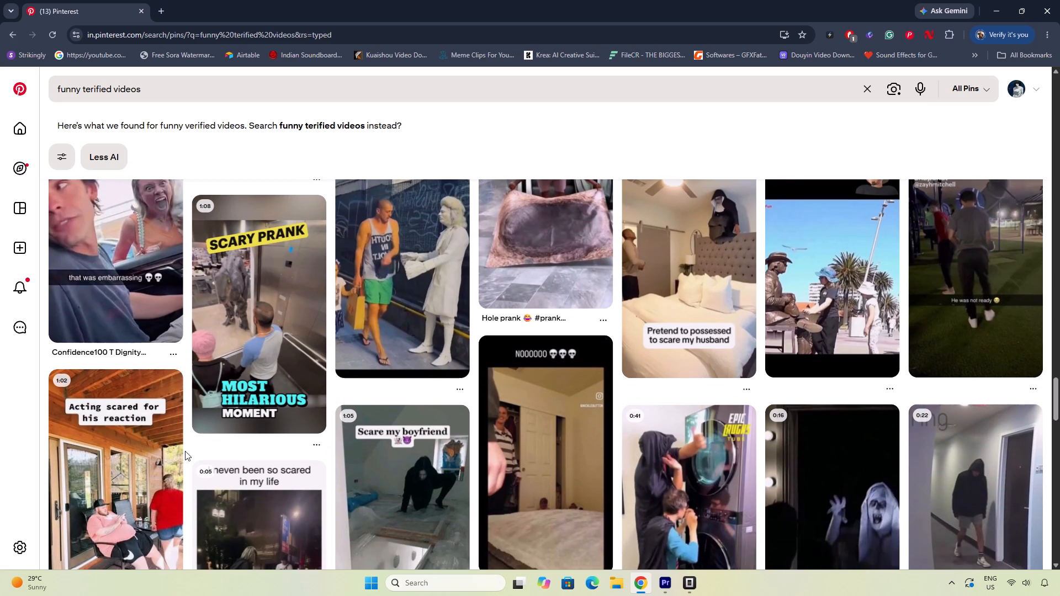
scroll(185, 451, "down", 2)
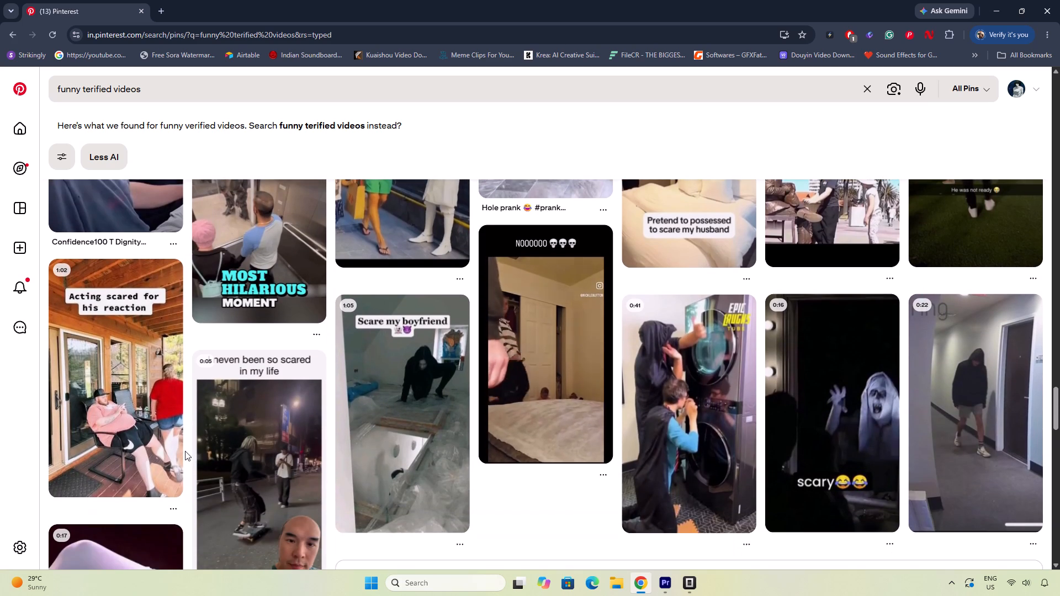
scroll(185, 451, "down", 1)
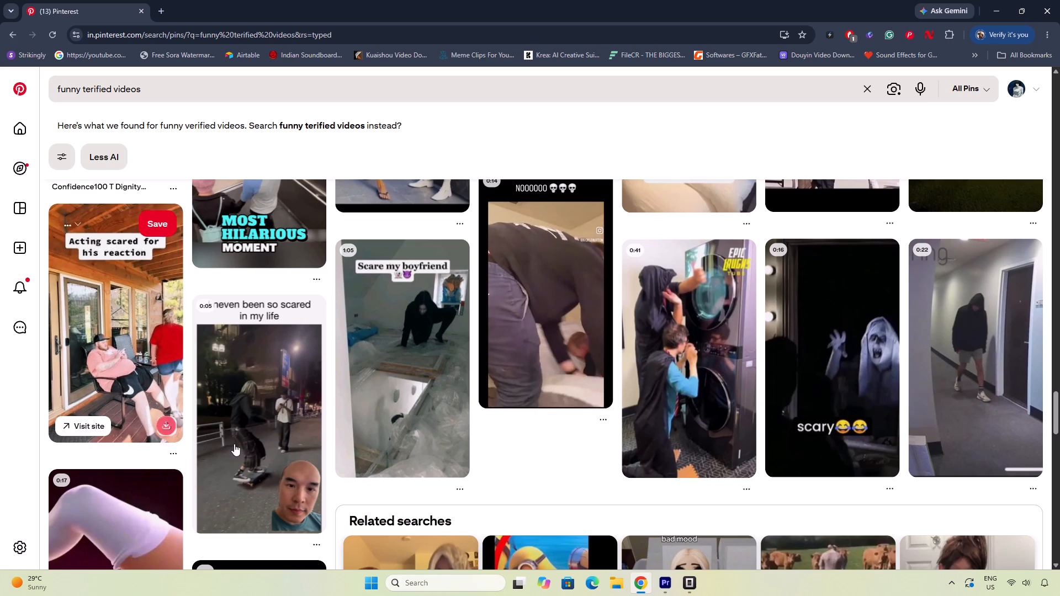
scroll(325, 425, "down", 6)
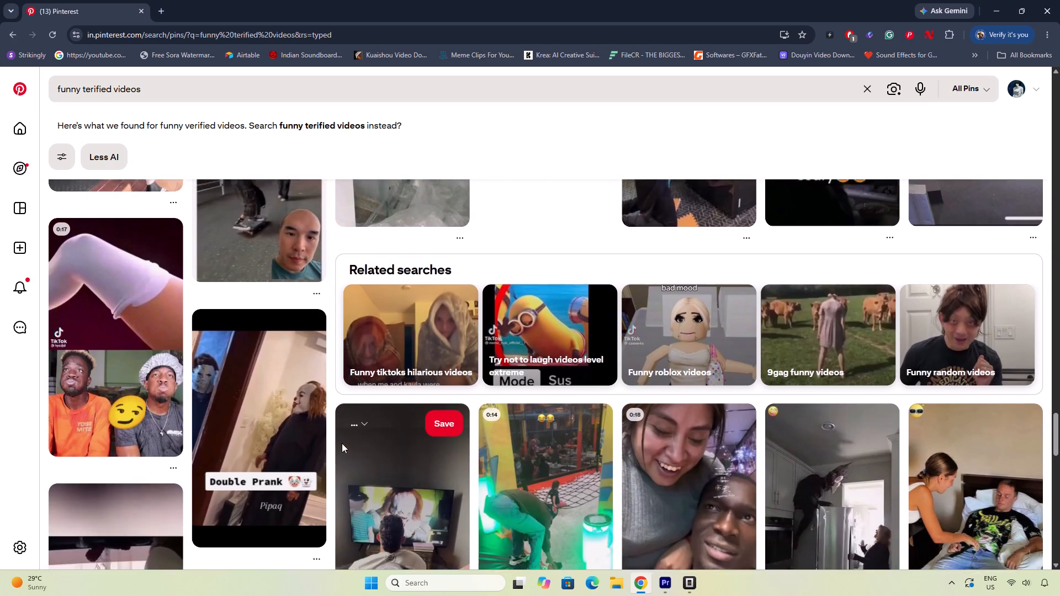
scroll(342, 443, "down", 4)
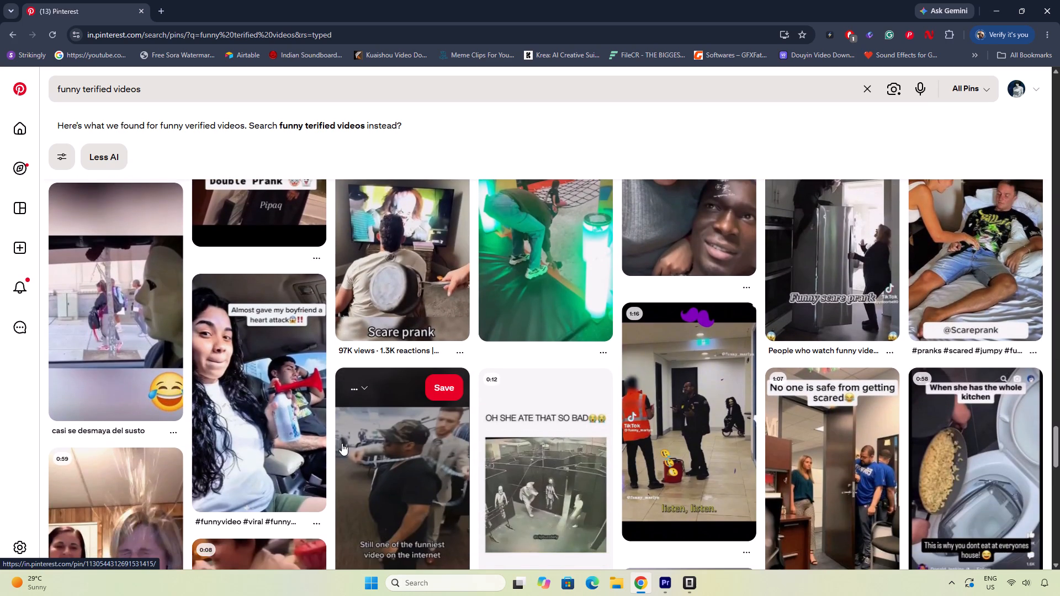
scroll(342, 443, "up", 1)
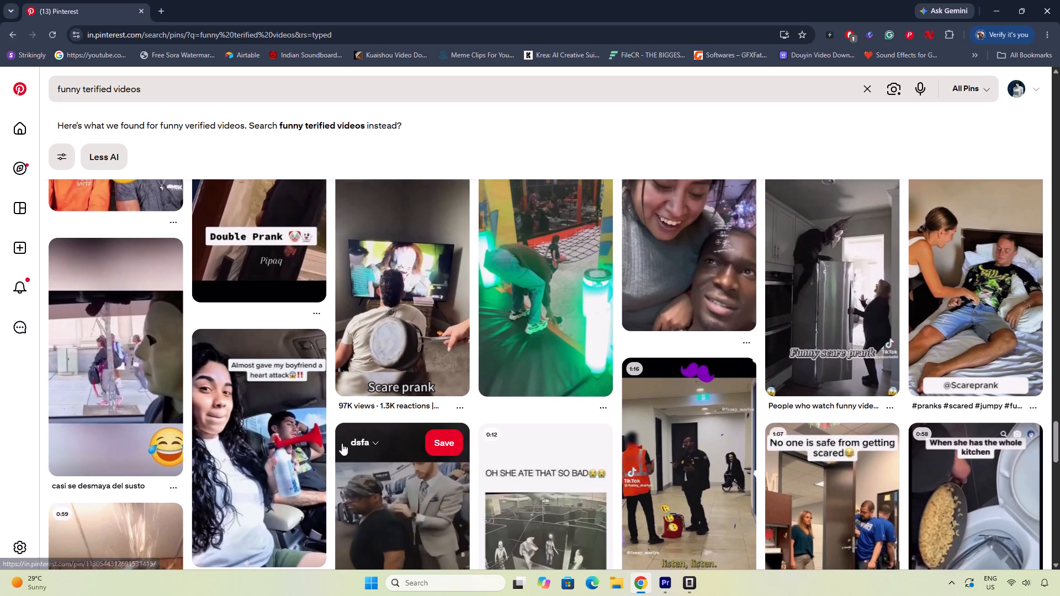
scroll(342, 443, "up", 2)
scroll(342, 443, "up", 20)
scroll(342, 443, "up", 10)
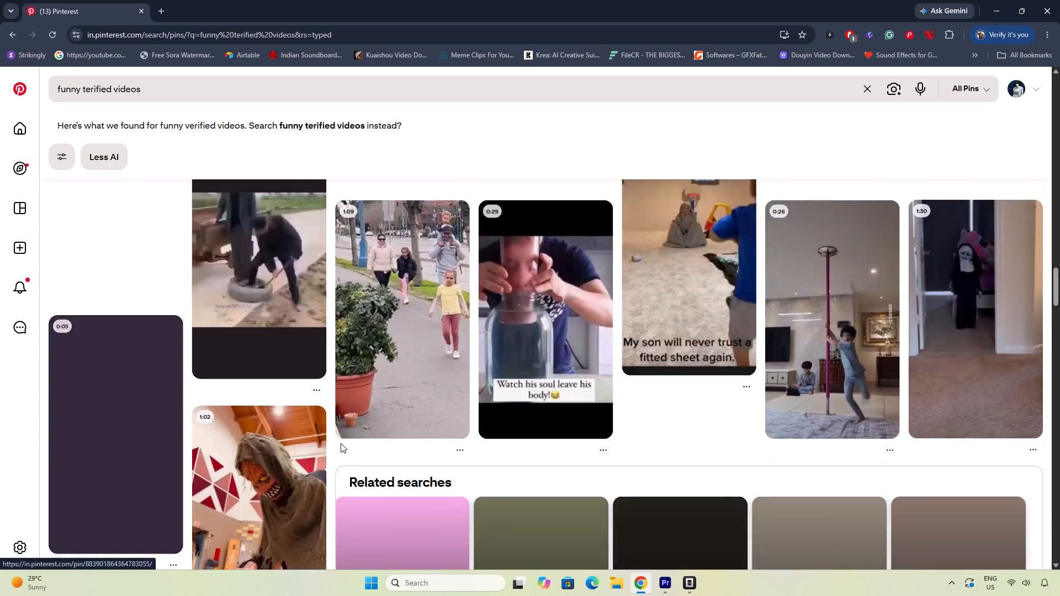
scroll(341, 443, "up", 20)
scroll(341, 443, "up", 20)
scroll(341, 443, "up", 5)
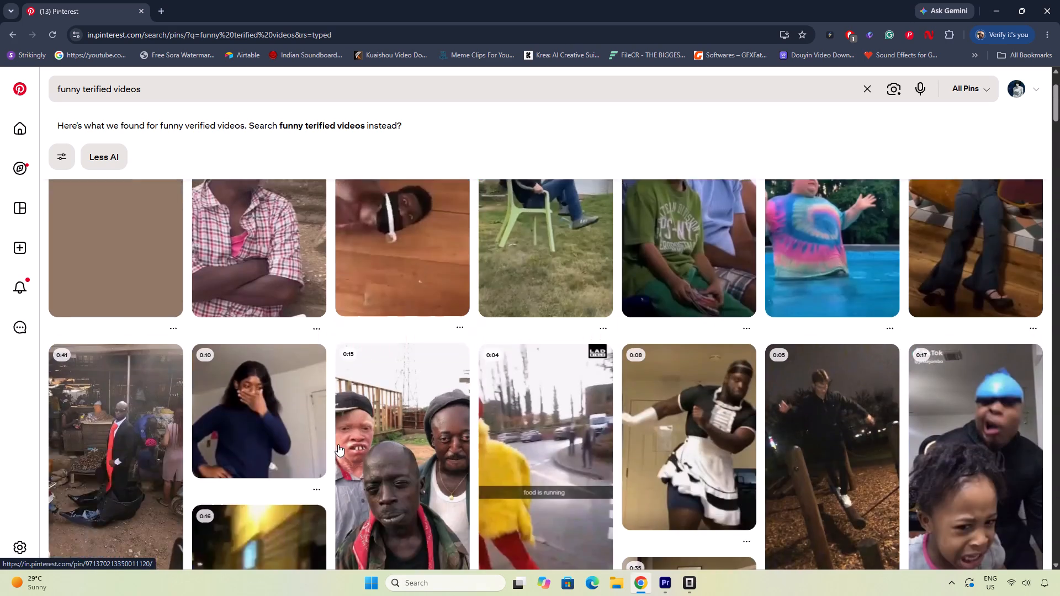
scroll(338, 444, "up", 12)
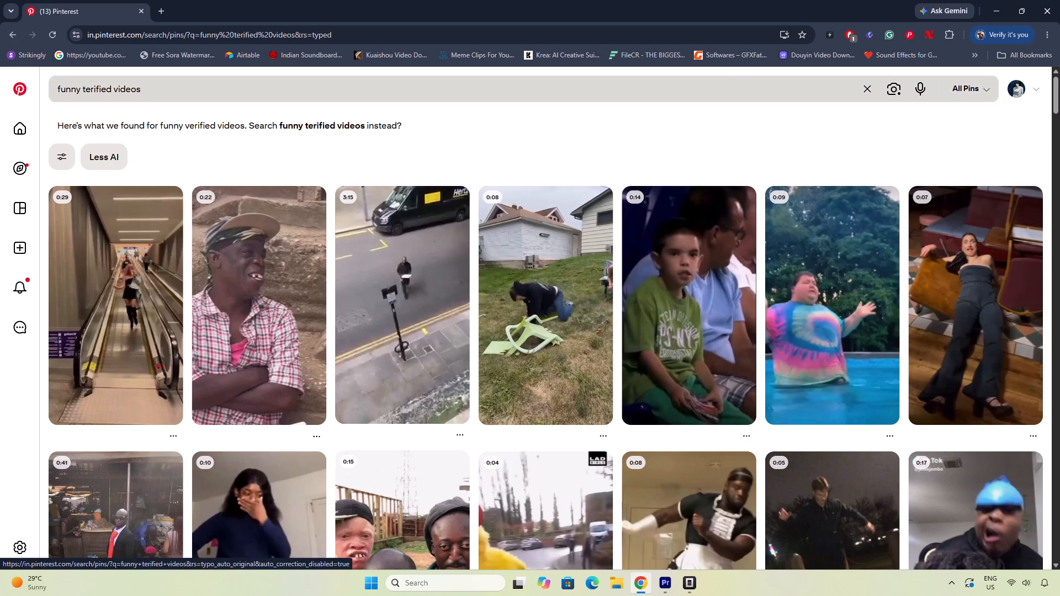
Replace the Pinterest search with "shock" and choose the suggested search "shocked reaction pic".
left_click_drag(198, 98, 1, 94)
type("shco")
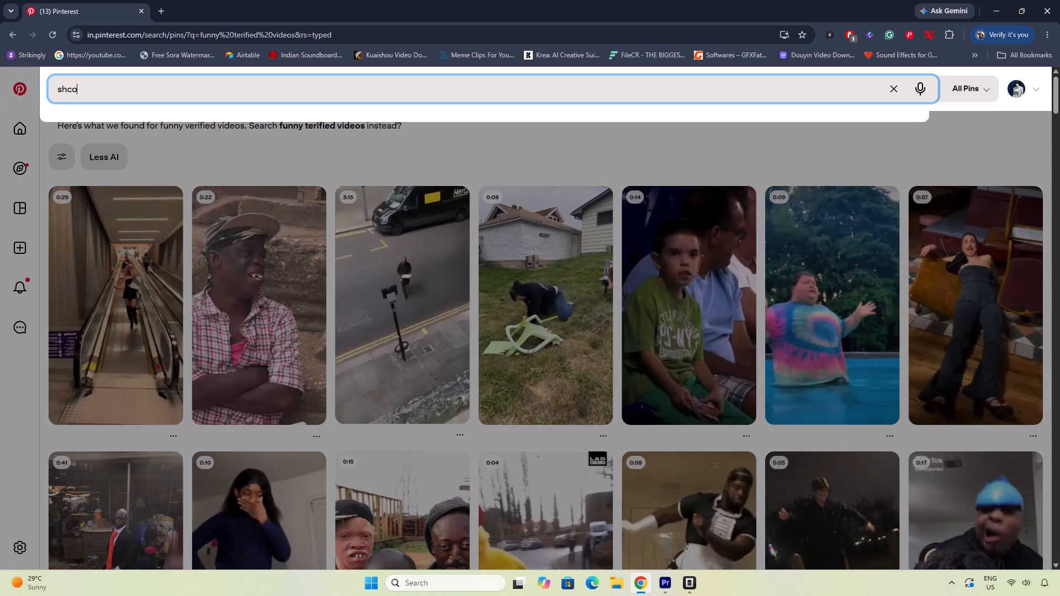
key("BackSpace")
key("BackSpace")
type("ock")
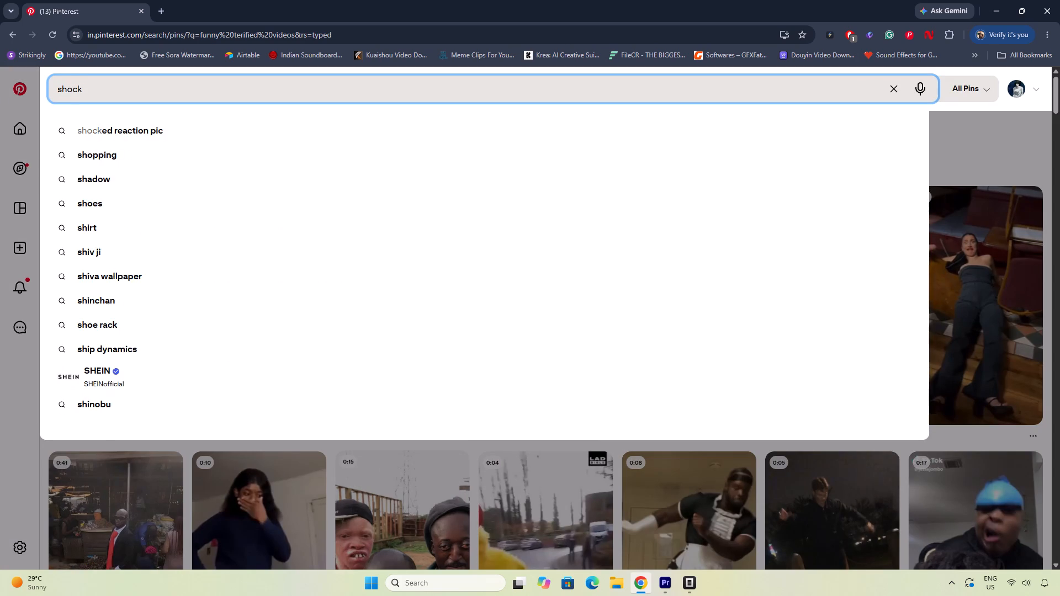
left_click(98, 125)
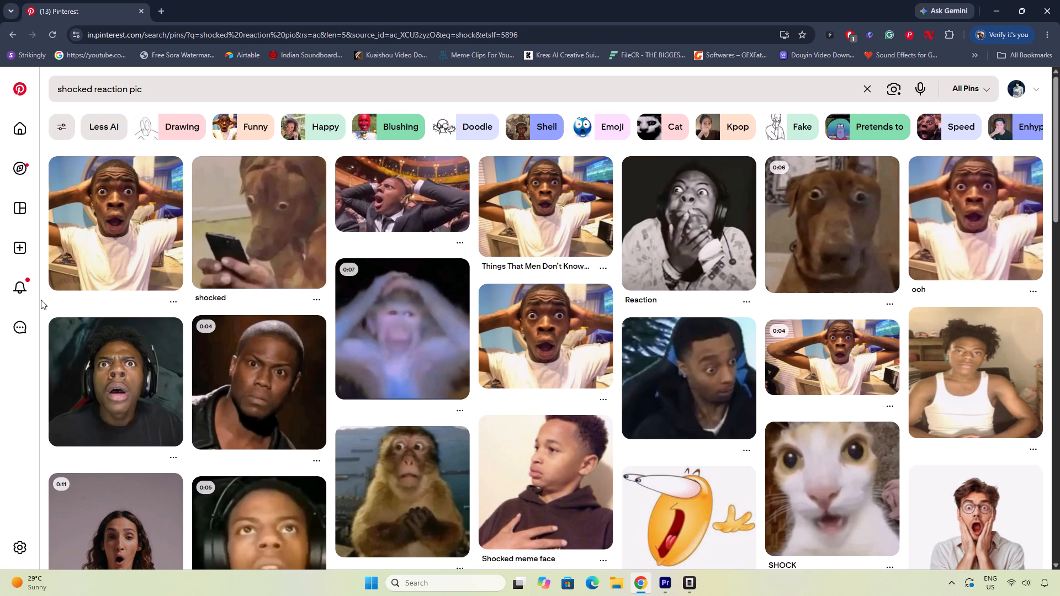
Browse the shocked reaction results and open the pin of the man in a white T-shirt holding his head.
left_click(41, 300)
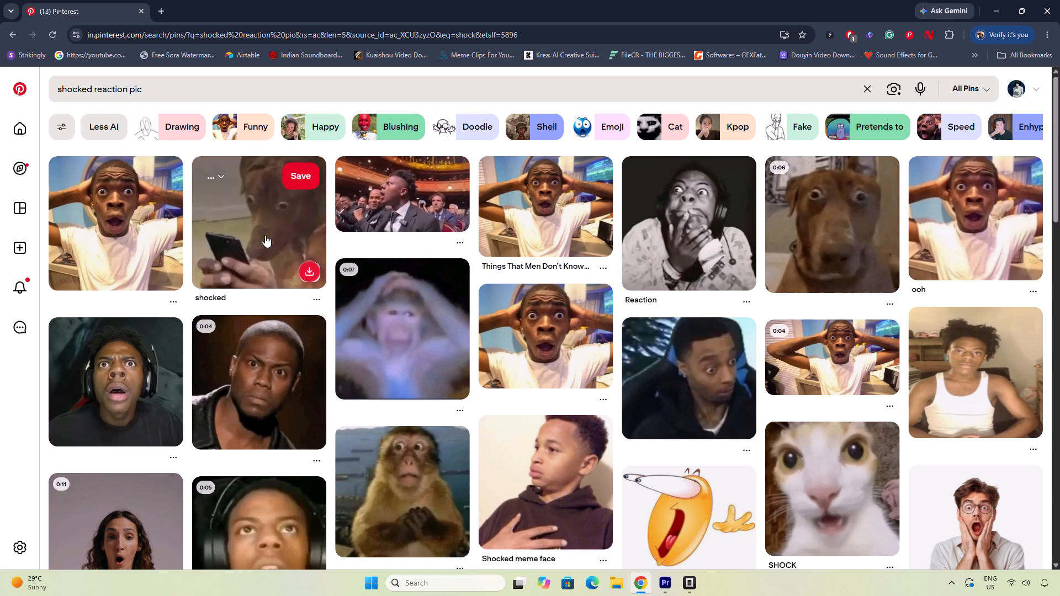
scroll(256, 236, "down", 1)
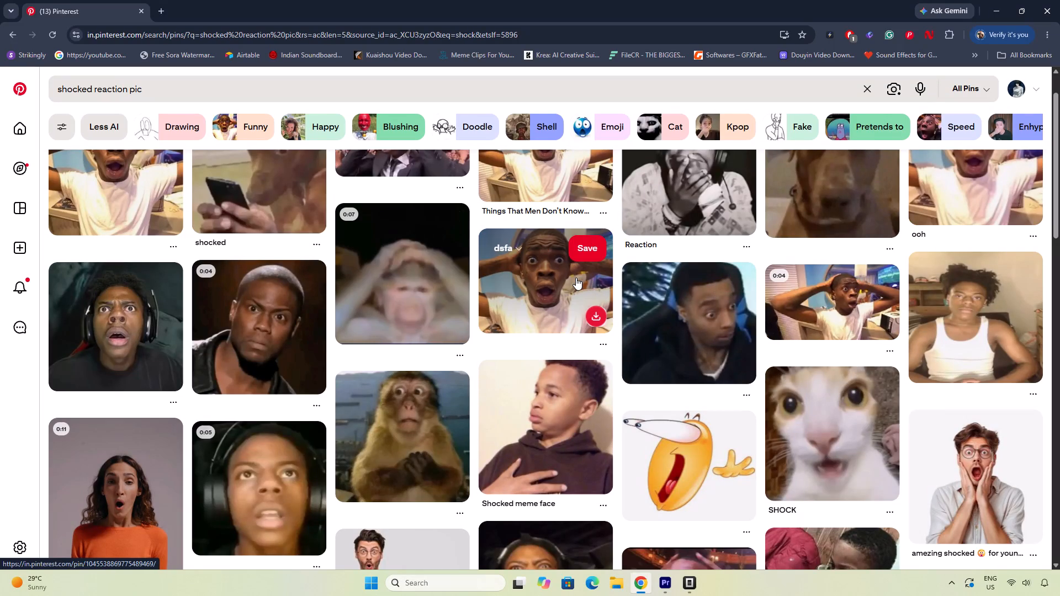
scroll(576, 278, "down", 4)
scroll(576, 278, "up", 3)
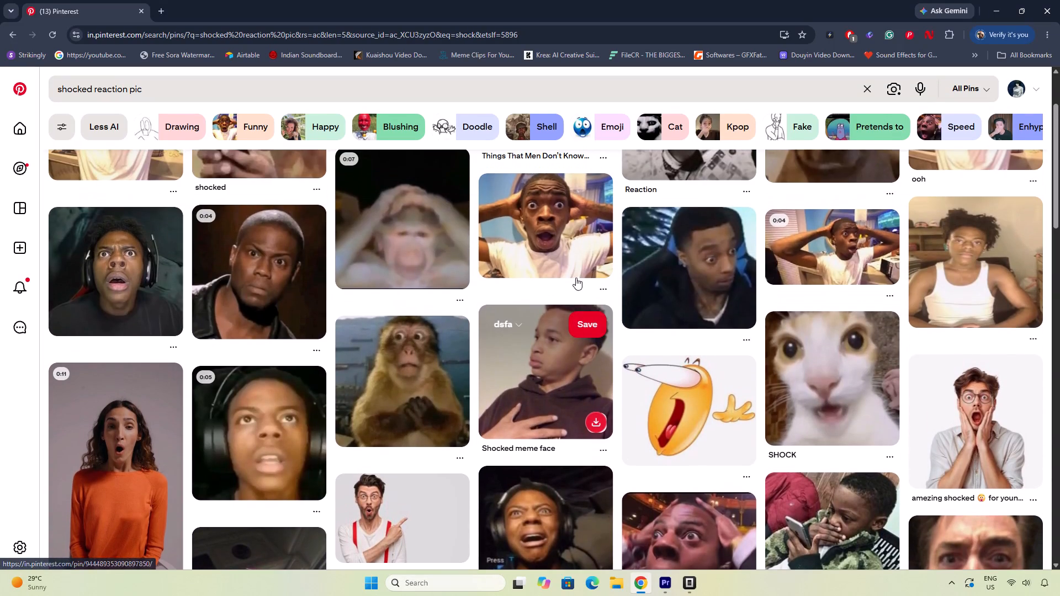
left_click(543, 243)
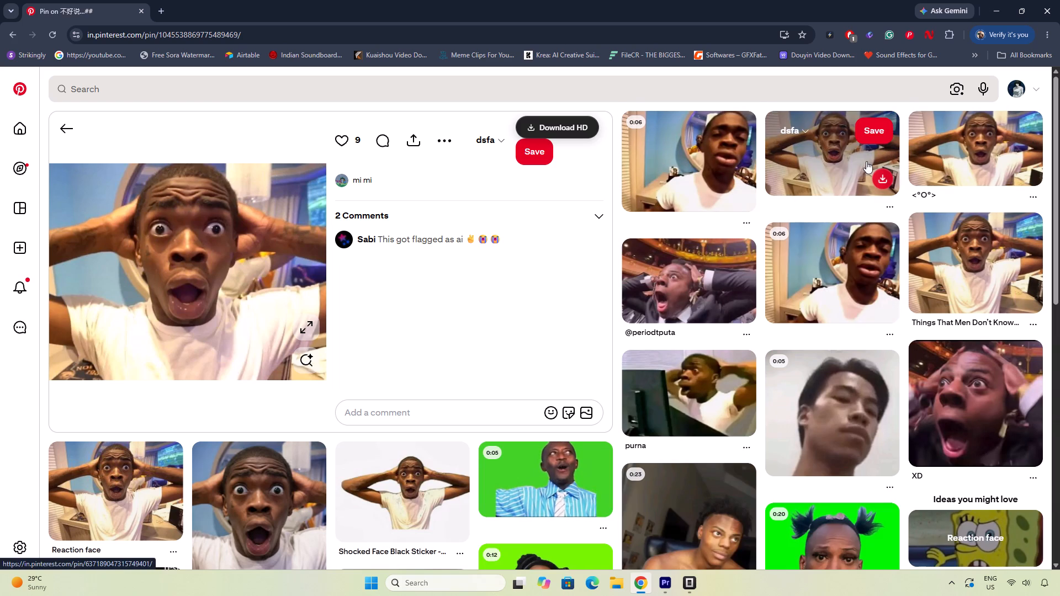
Check the related pins, open the wider version of the same shocked man image, and download it in HD.
scroll(805, 238, "down", 2)
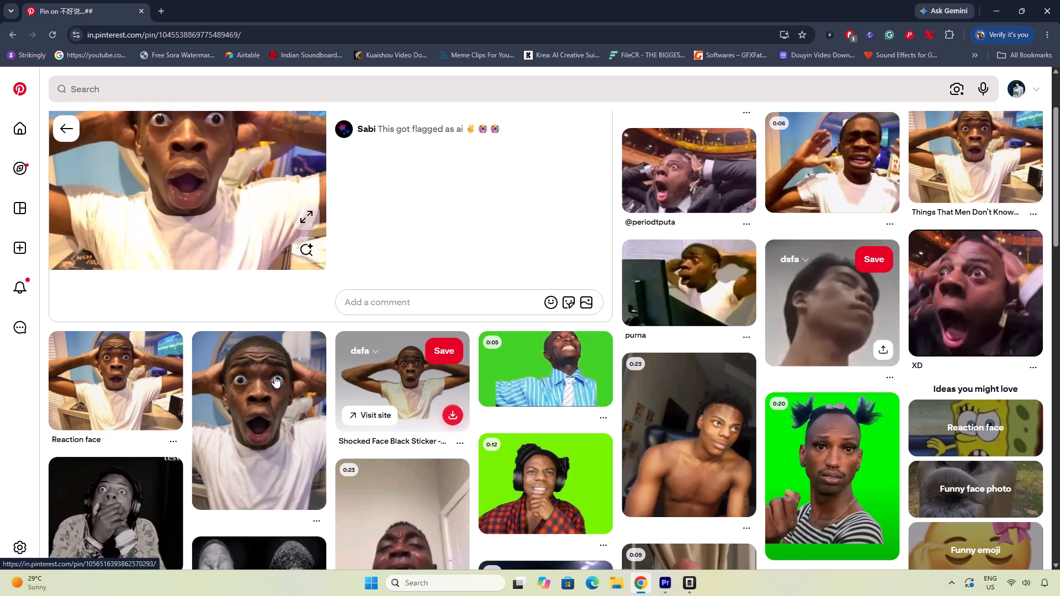
scroll(389, 360, "up", 1)
scroll(389, 360, "down", 4)
scroll(622, 345, "up", 2)
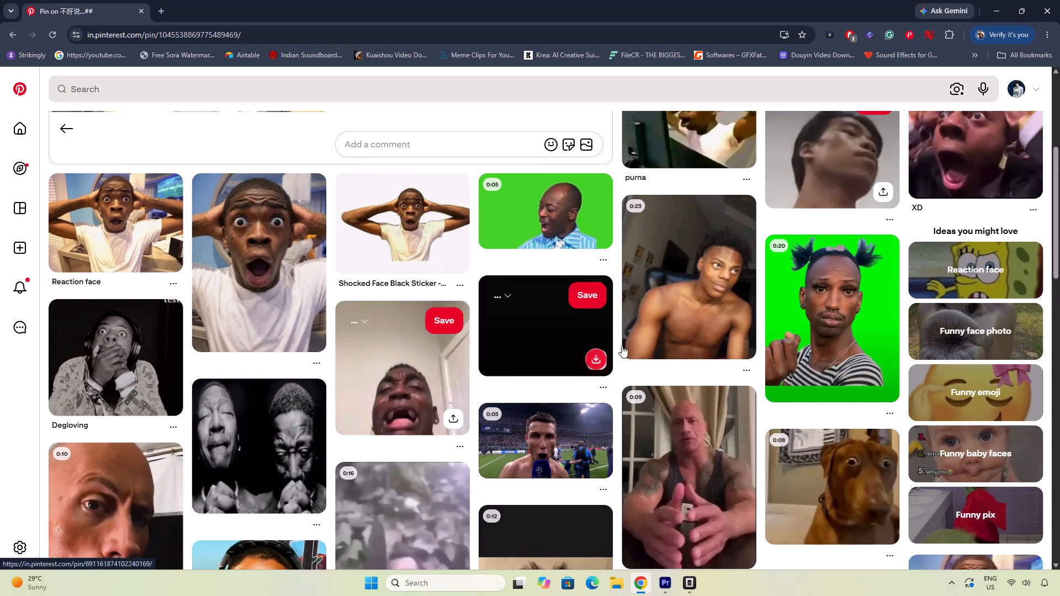
scroll(622, 345, "up", 5)
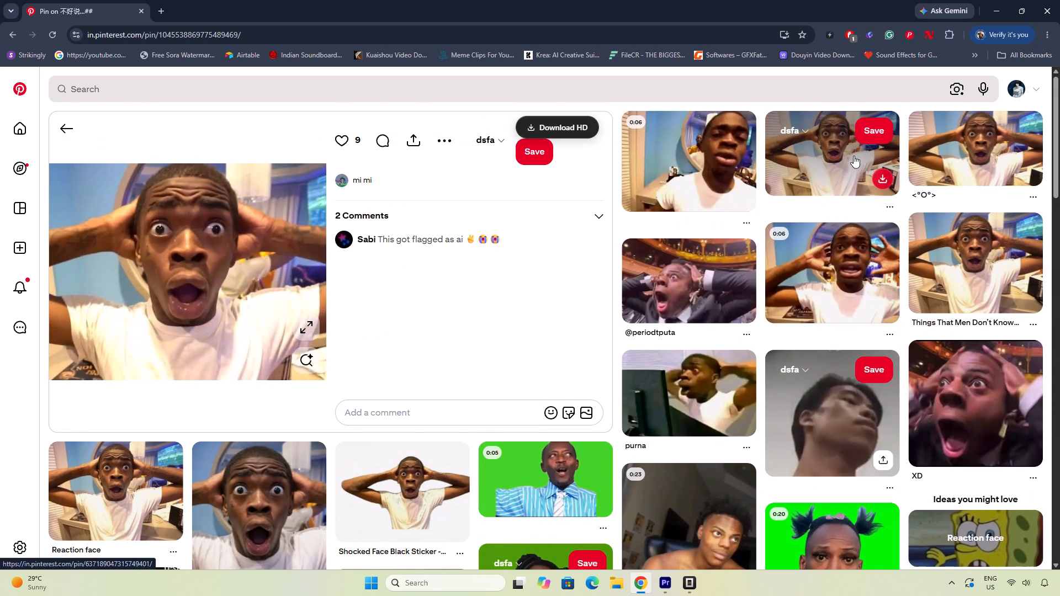
left_click(854, 156)
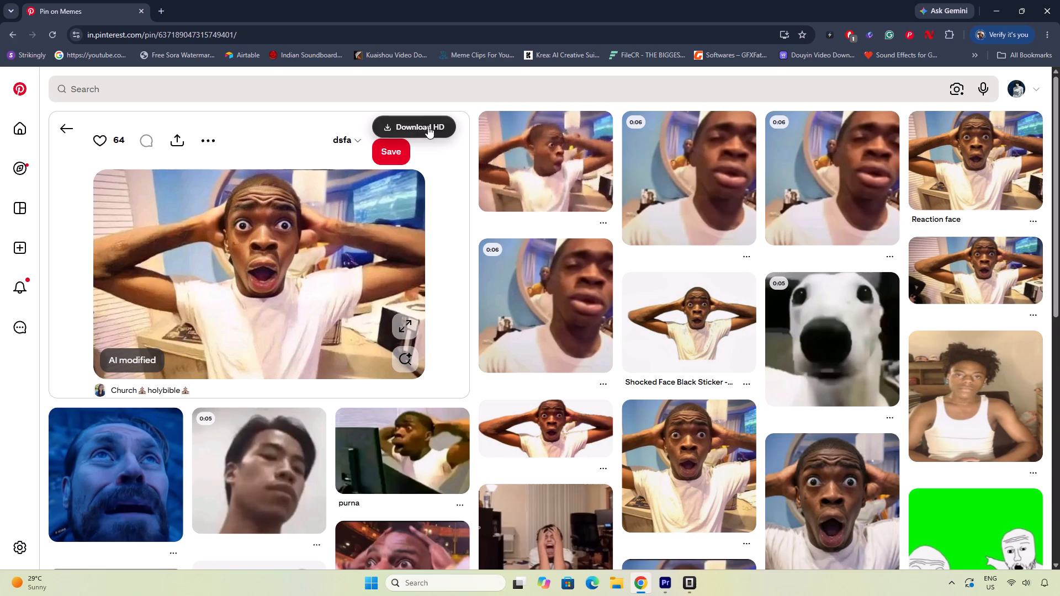
left_click(428, 125)
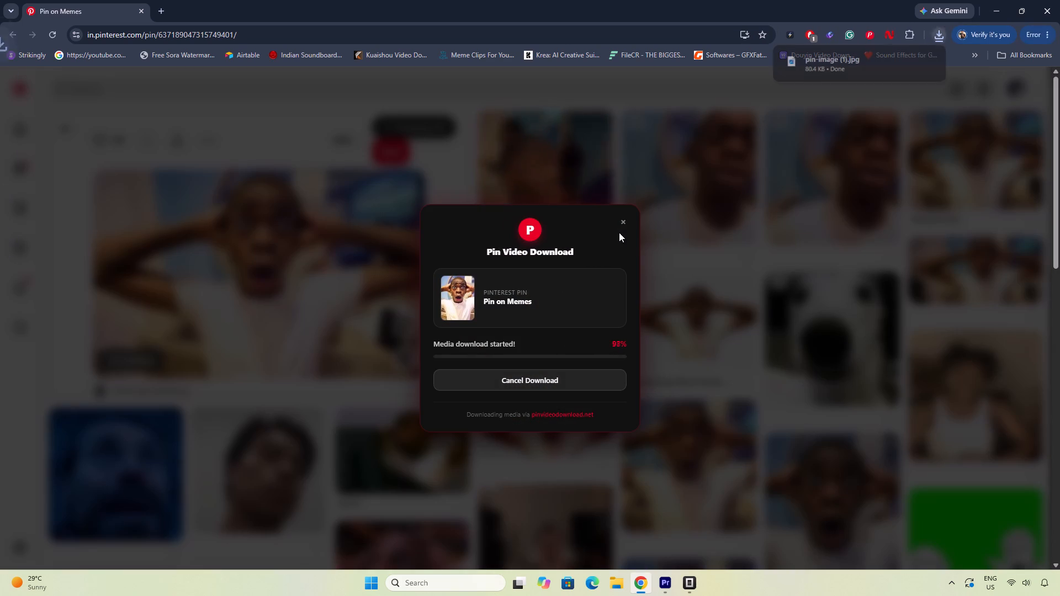
Bring the downloaded pin-image (1).jpg into the Premiere Pro timeline, placing it on V3 above the pin-image (1).png clip.
left_click_drag(861, 64, 666, 587)
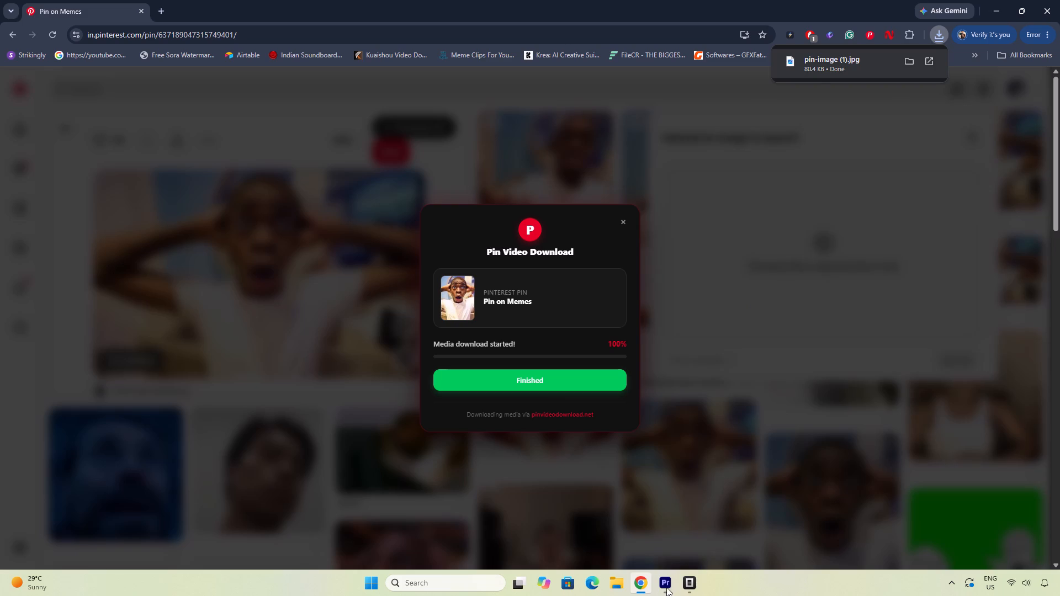
left_click_drag(666, 587, 708, 404)
Play back the sequence from shortly before the new shocked man image on V3.
left_click_drag(709, 360, 645, 364)
key("space")
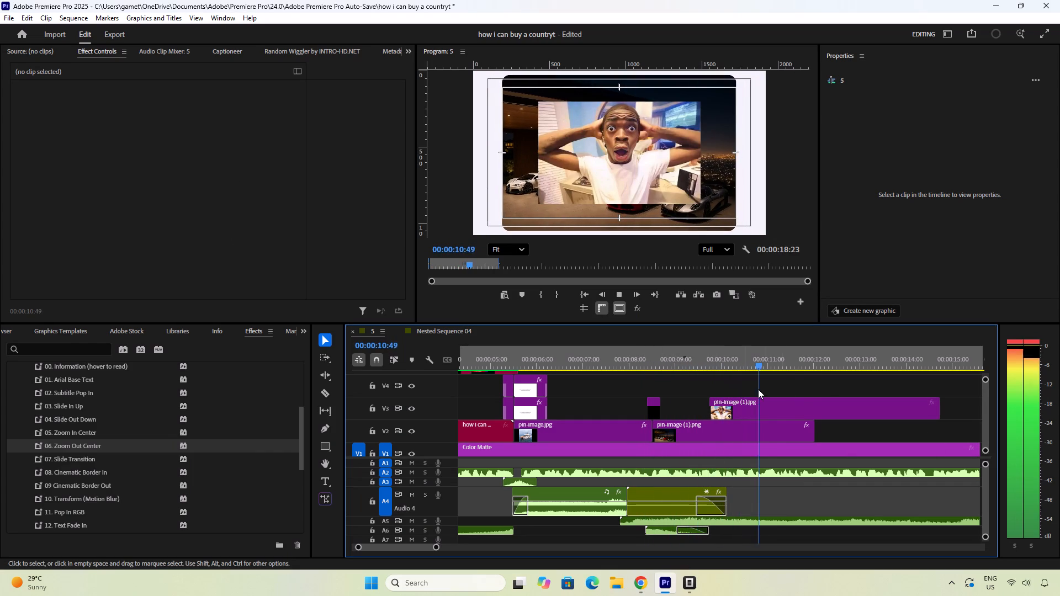
Cut the shocked man clip on V3 at 00:00:12:27 and delete the part after the cut.
key("space")
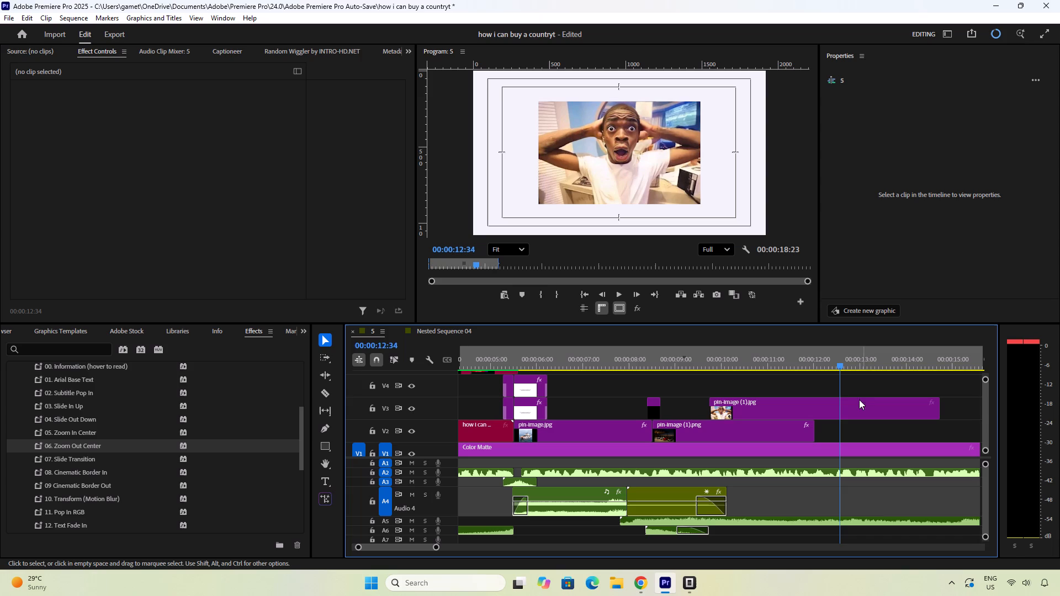
left_click_drag(836, 363, 831, 363)
left_click(835, 411)
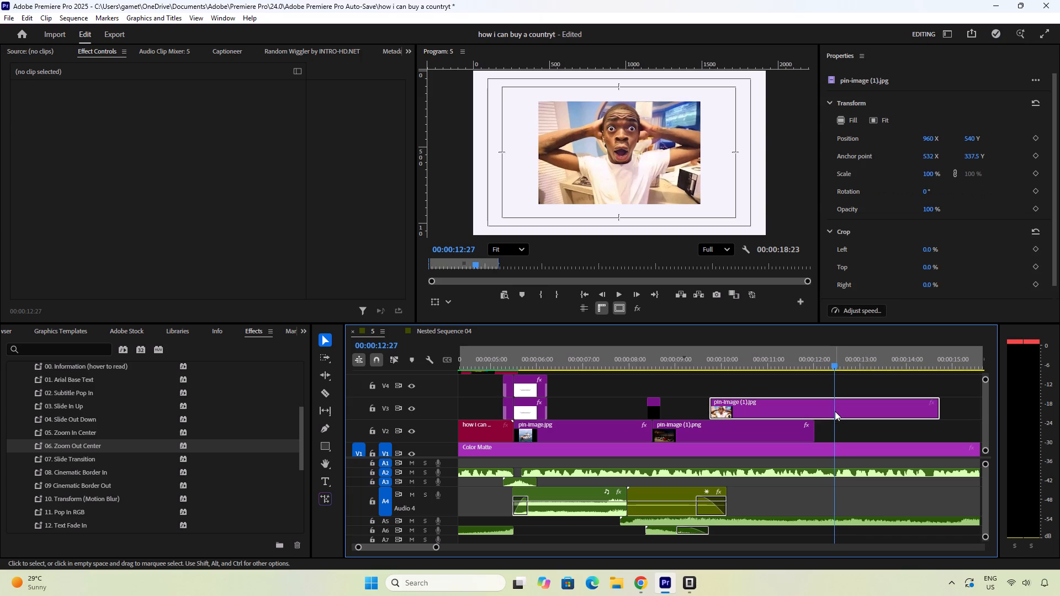
key("e")
left_click(865, 421)
left_click(870, 409)
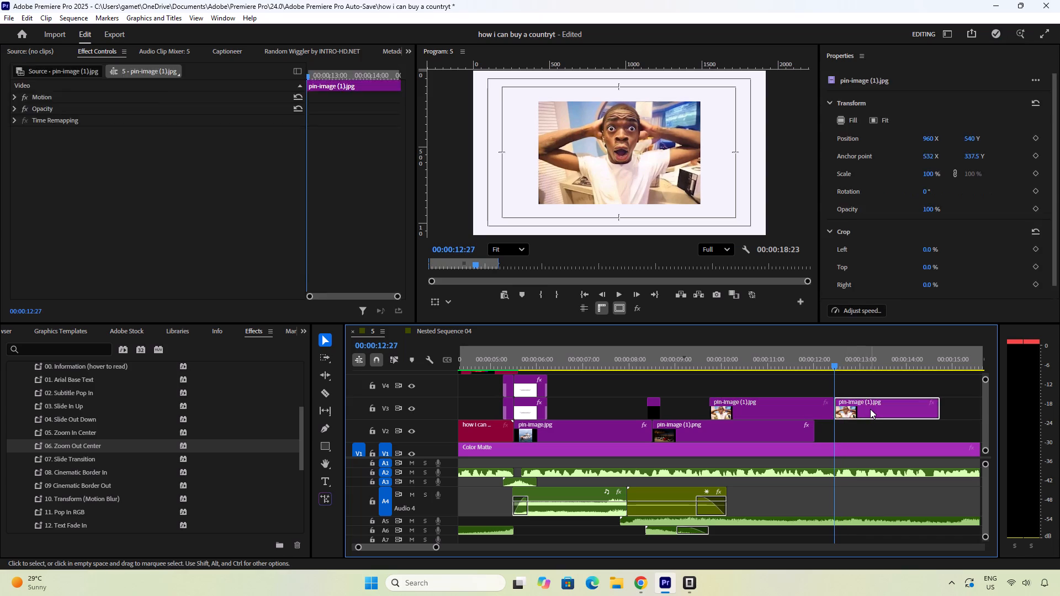
key("Delete")
Play back the sequence from about 00:00:09 to check the shortened shocked man clip.
left_click_drag(821, 363, 687, 363)
key("space")
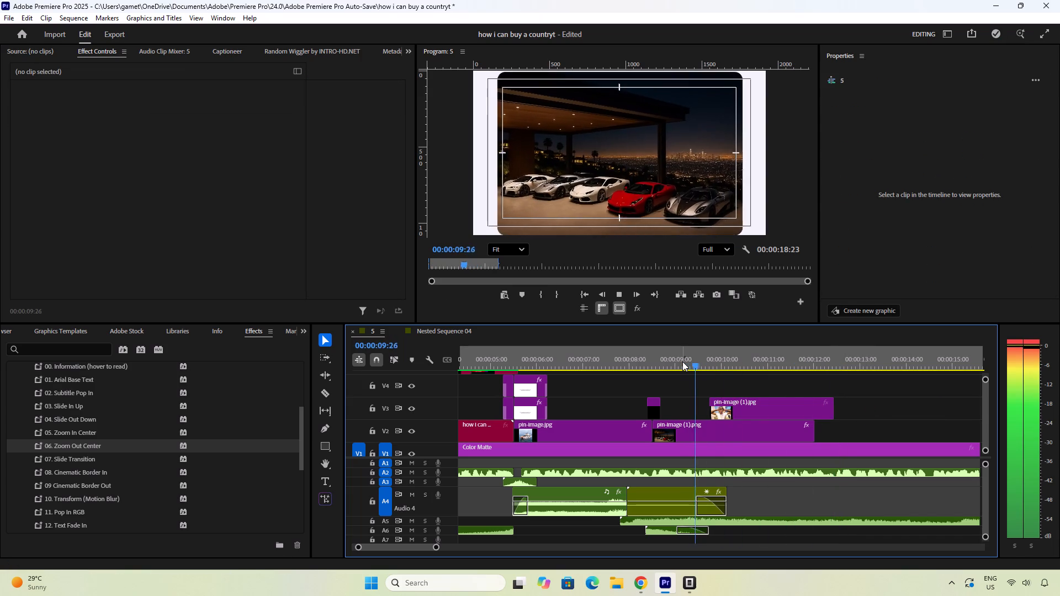
key("space")
Edit the V3 clip pin-image (1).jpg in Adobe Photoshop and remove the background behind the shocked man.
left_click(751, 398)
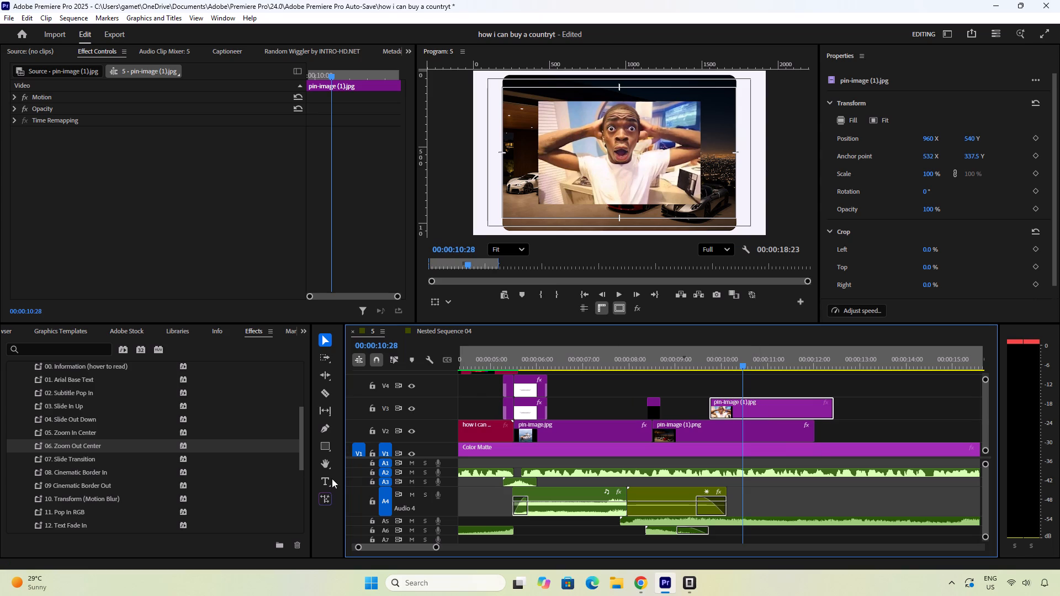
right_click(764, 405)
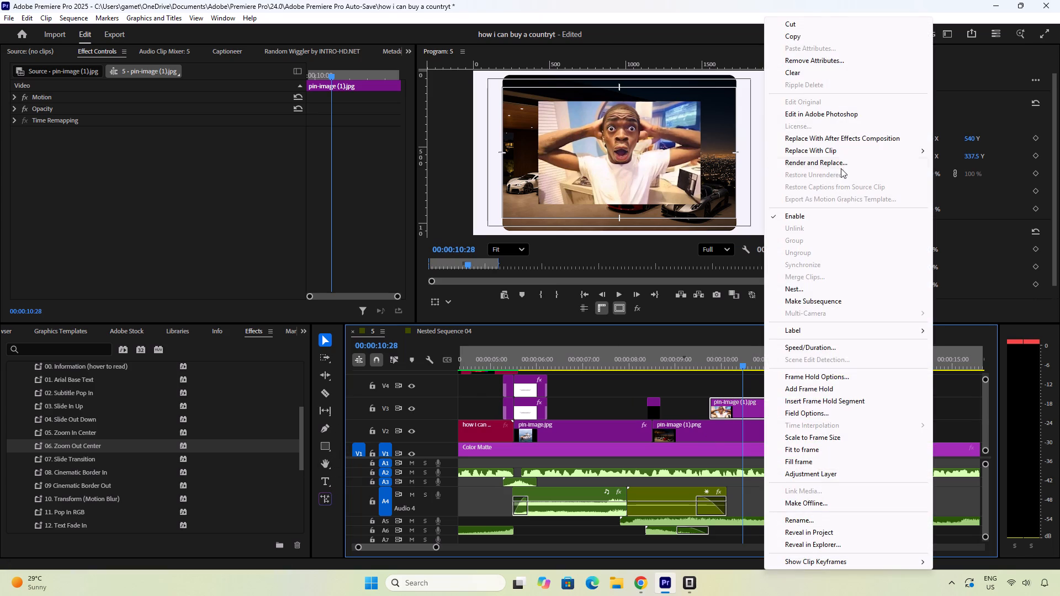
left_click(816, 119)
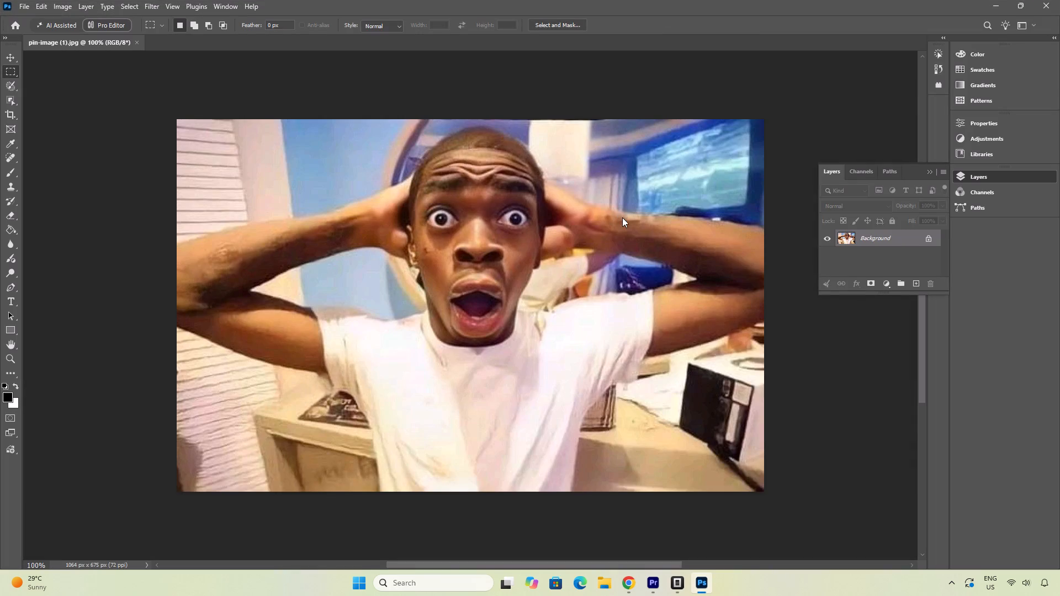
left_click(430, 501)
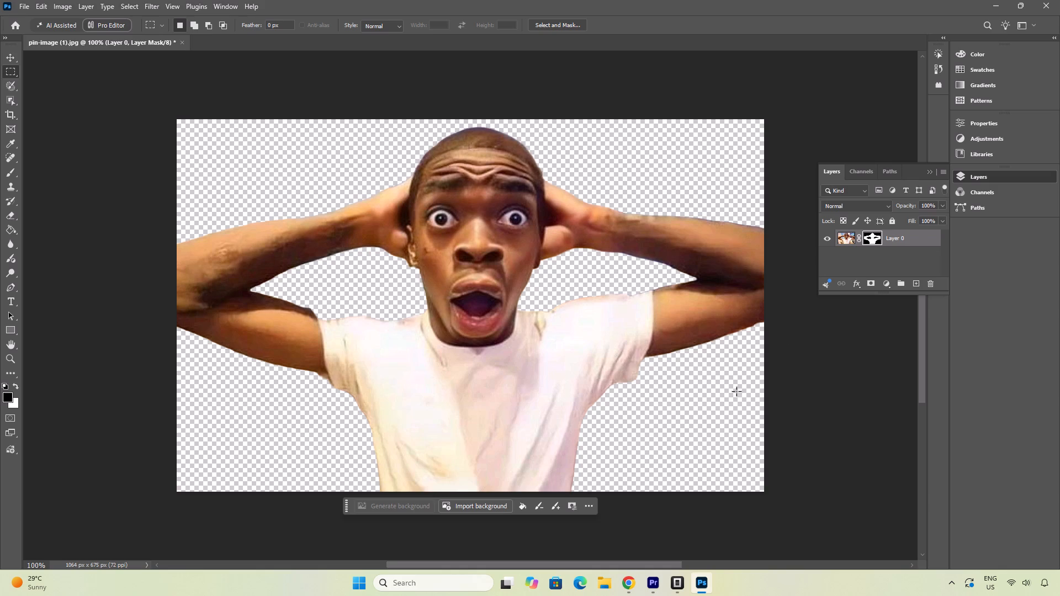
left_click(650, 374)
Save a copy of the cut-out as the PNG pin-image (1) copy in the imegs folder, using the Large file size option.
key("ctrl+s")
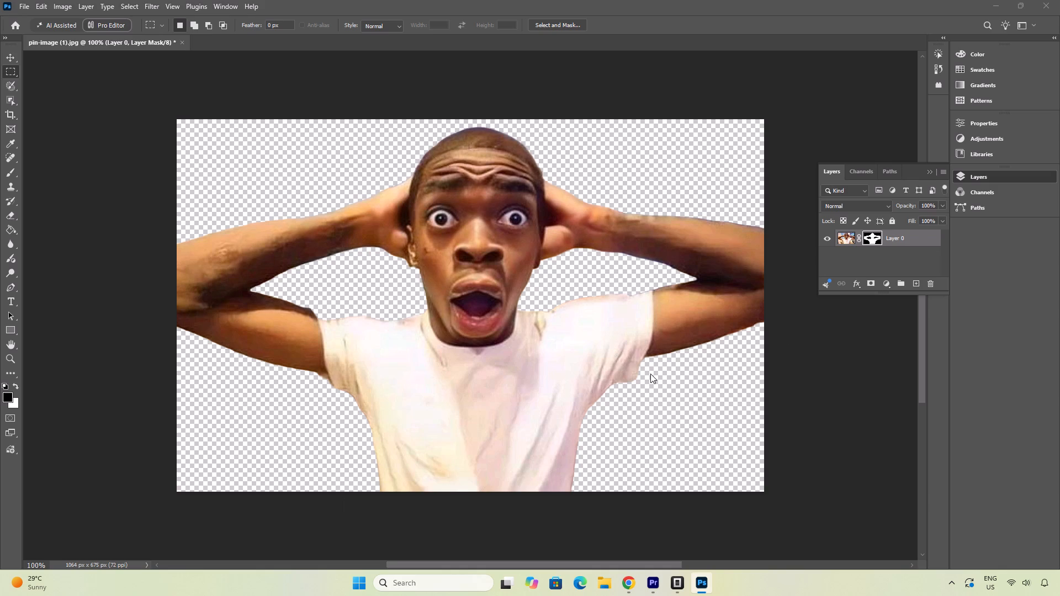
key("ctrl+s")
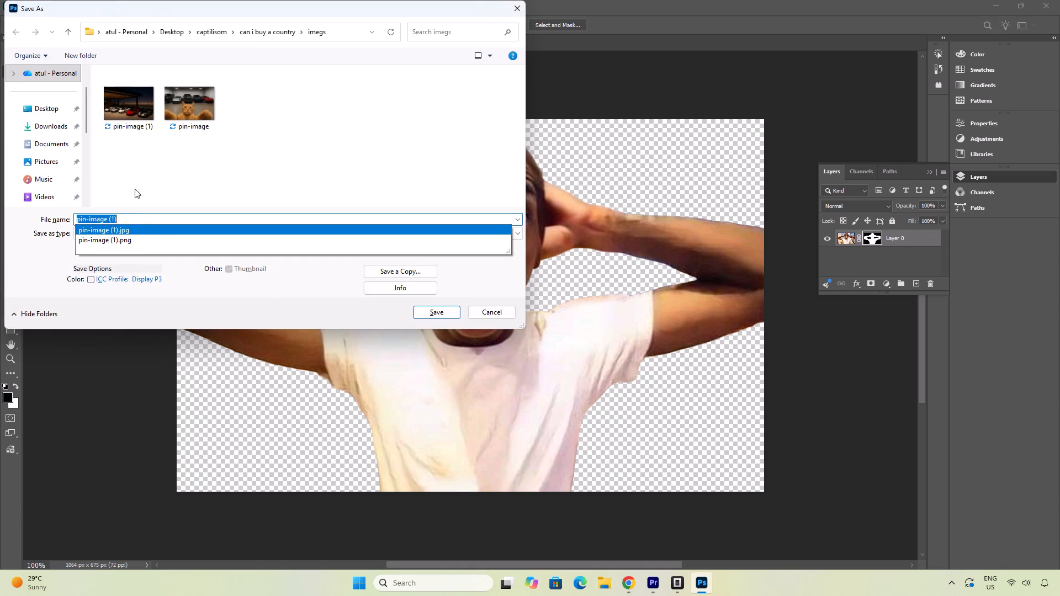
left_click(439, 320)
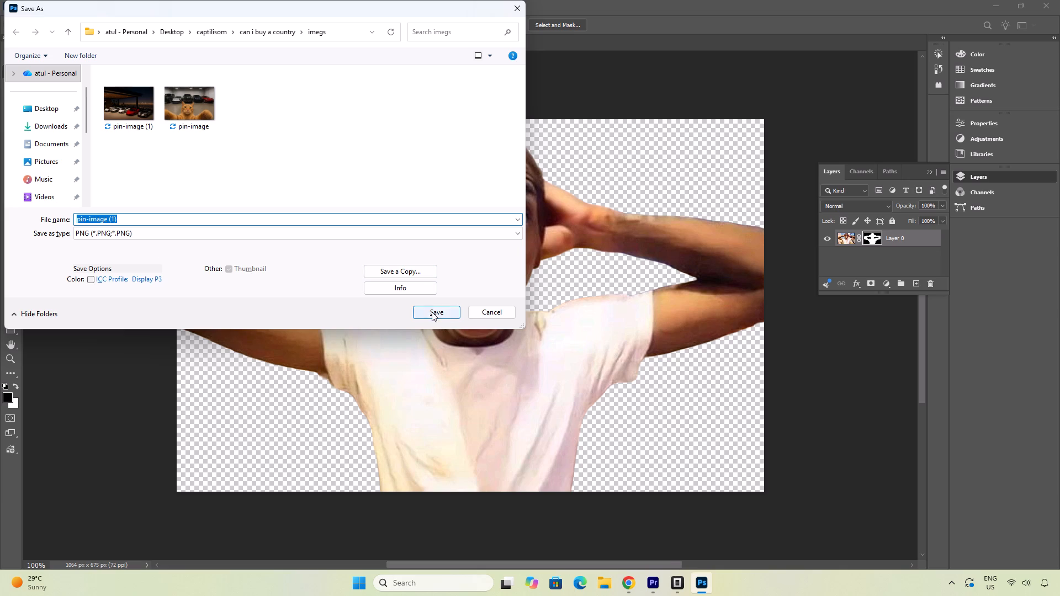
left_click(401, 274)
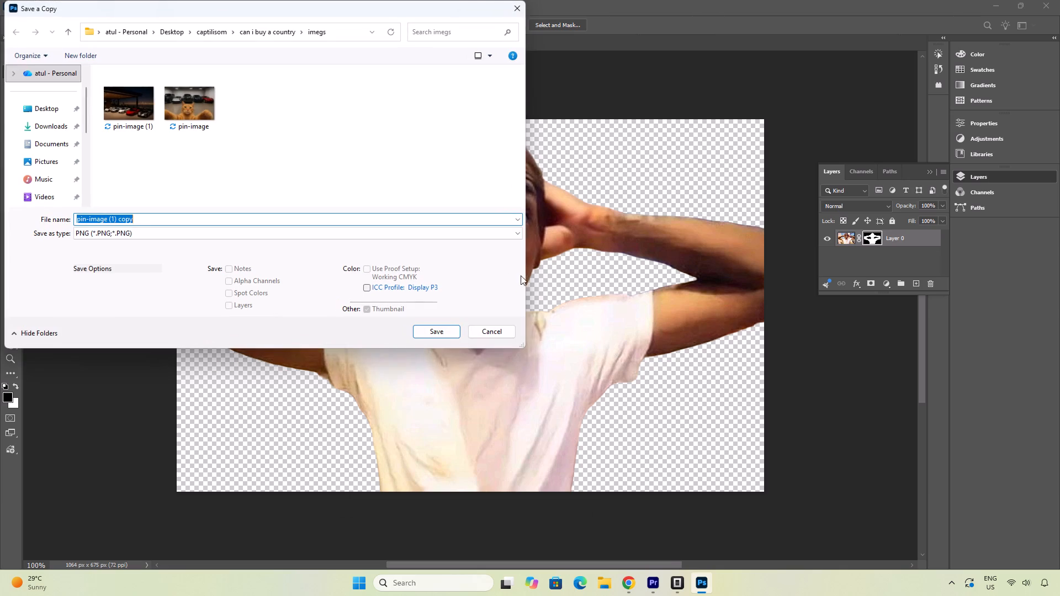
left_click(435, 322)
left_click(435, 331)
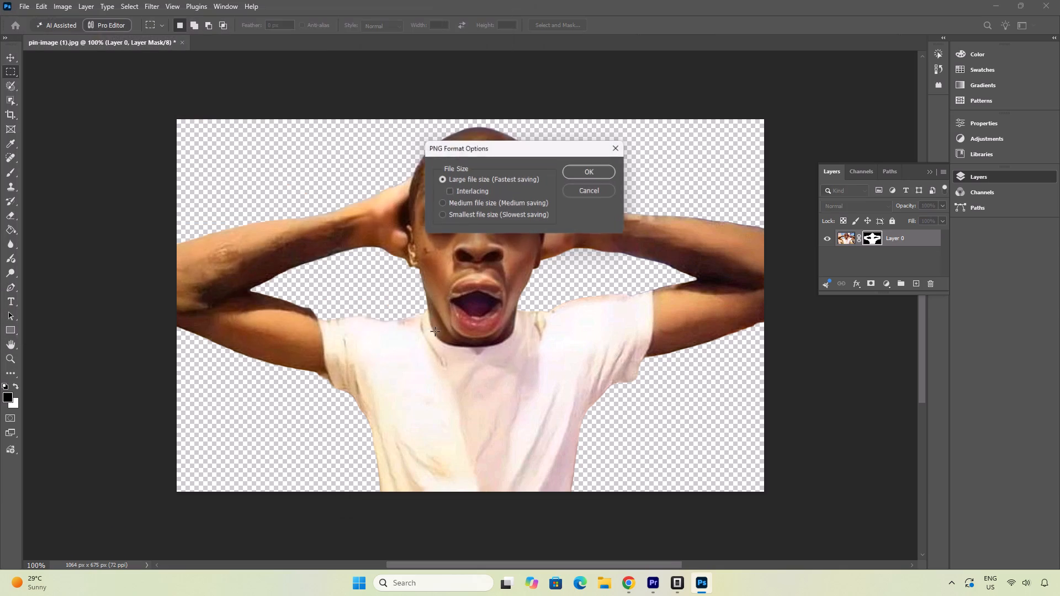
left_click(584, 179)
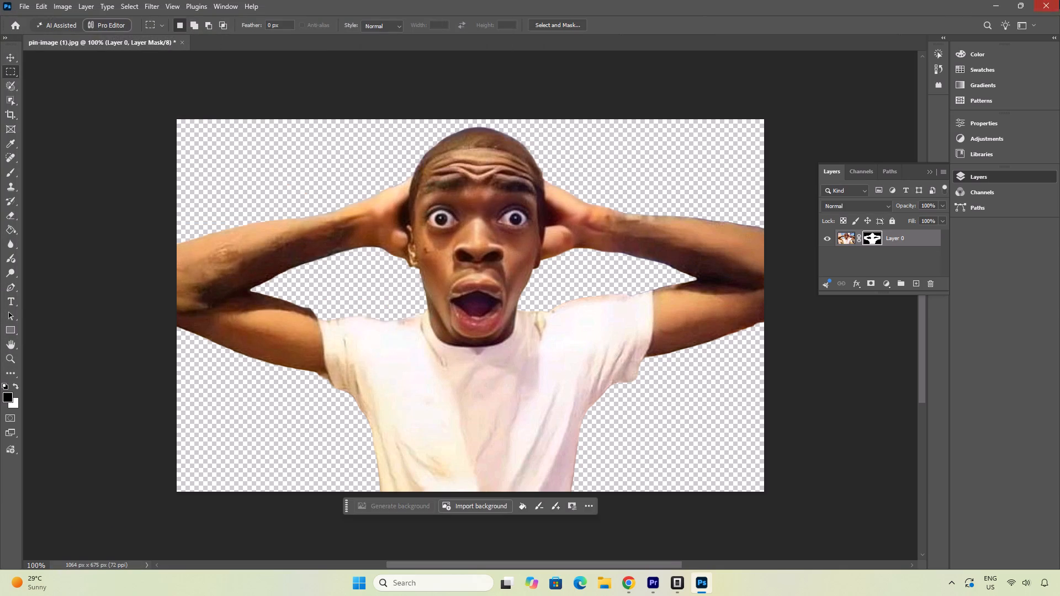
Close Photoshop, saving the layered cut-out as the Photoshop file pin-image (1) in the imegs folder.
left_click(1059, 0)
left_click(488, 218)
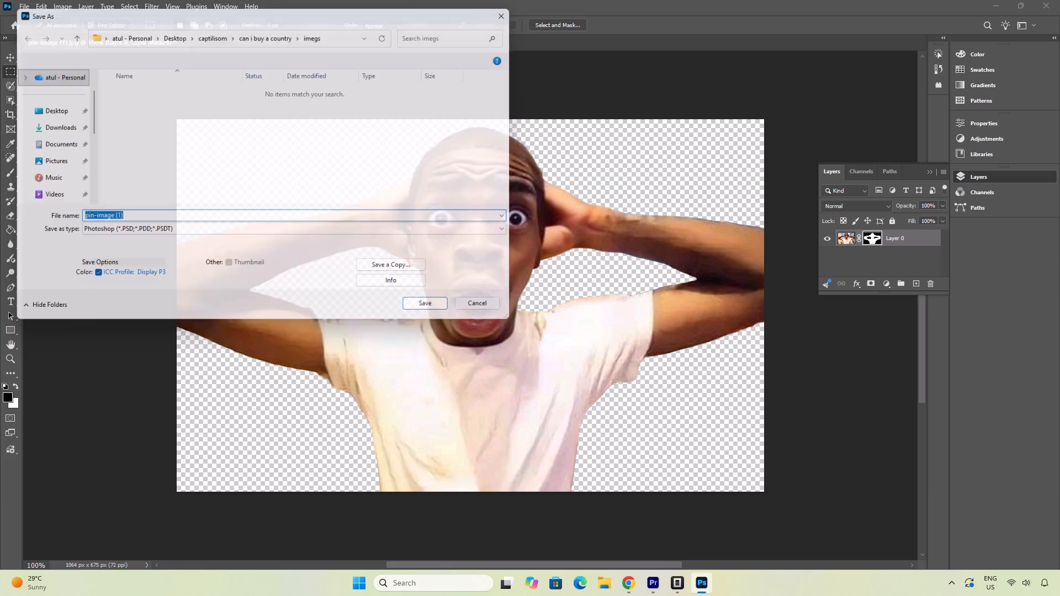
left_click(422, 315)
left_click(647, 169)
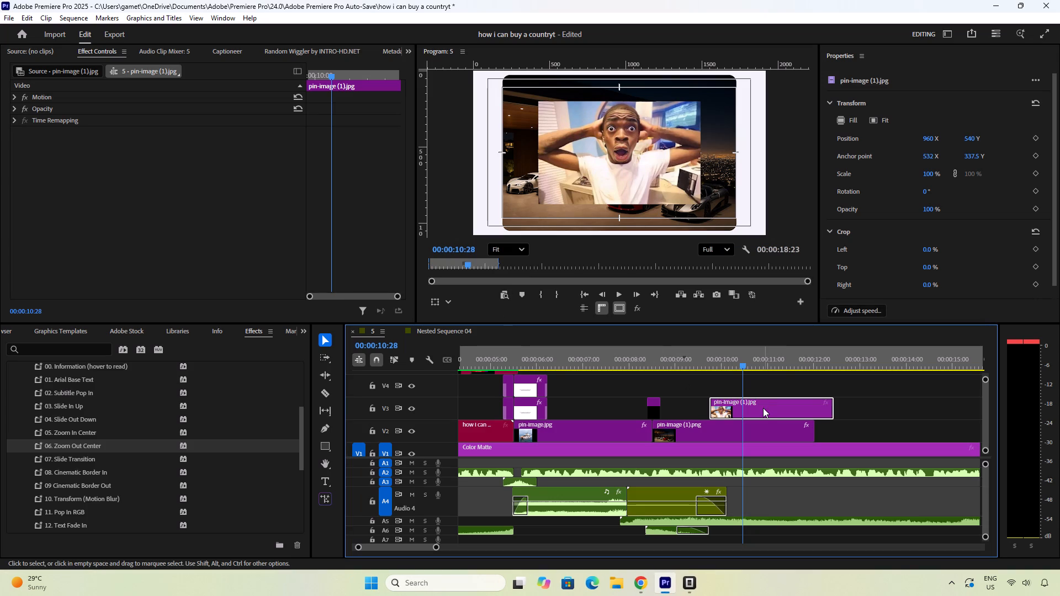
Delete the original pin-image (1).jpg clip from V3 in the Premiere Pro timeline.
left_click(763, 408)
key("Delete")
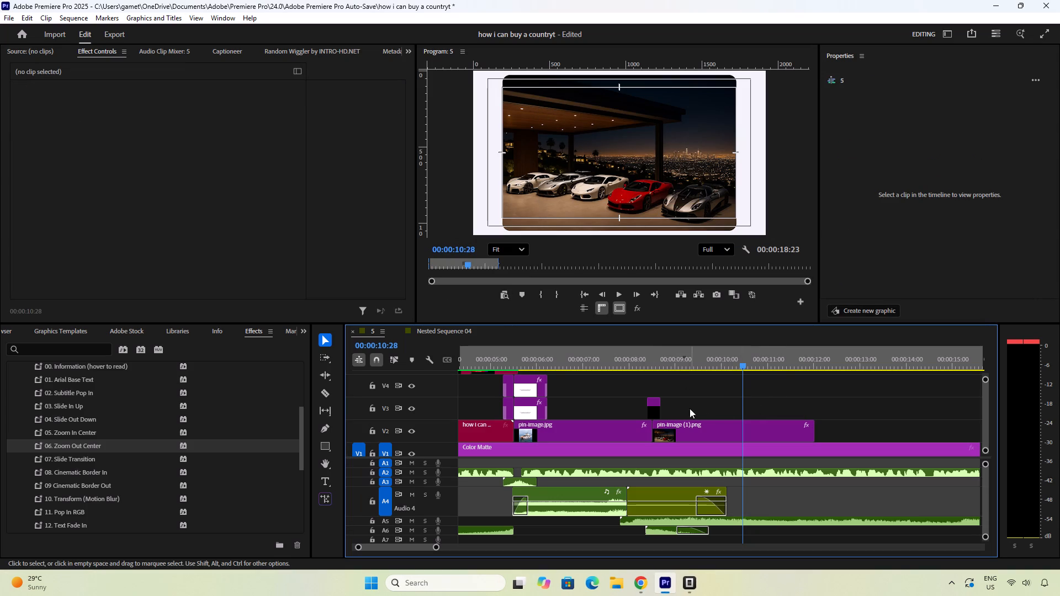
Show the project's media items and open the file import dialog.
left_click(12, 338)
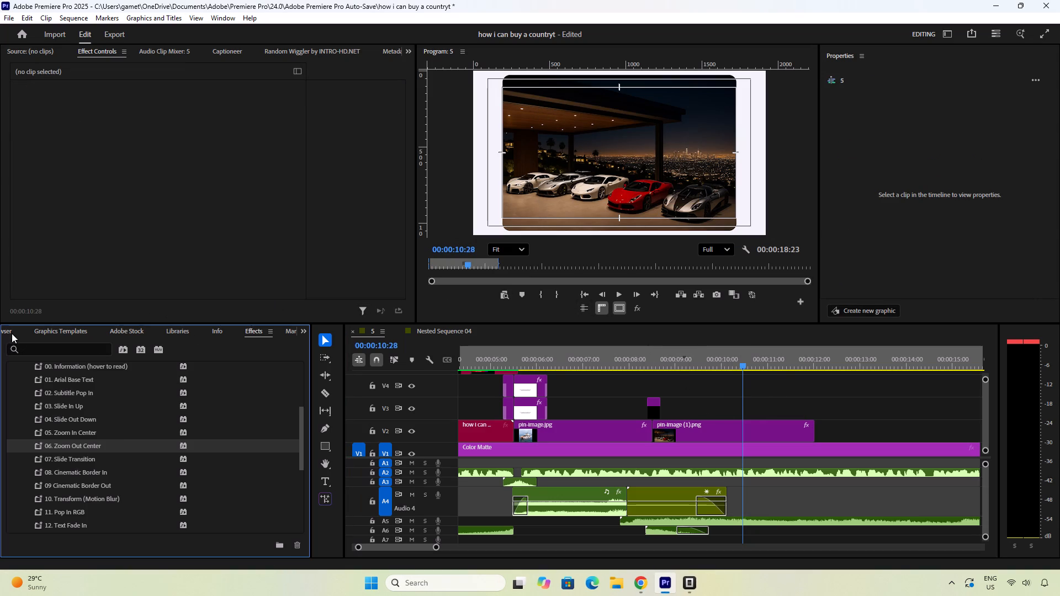
left_click(12, 333)
left_click(91, 335)
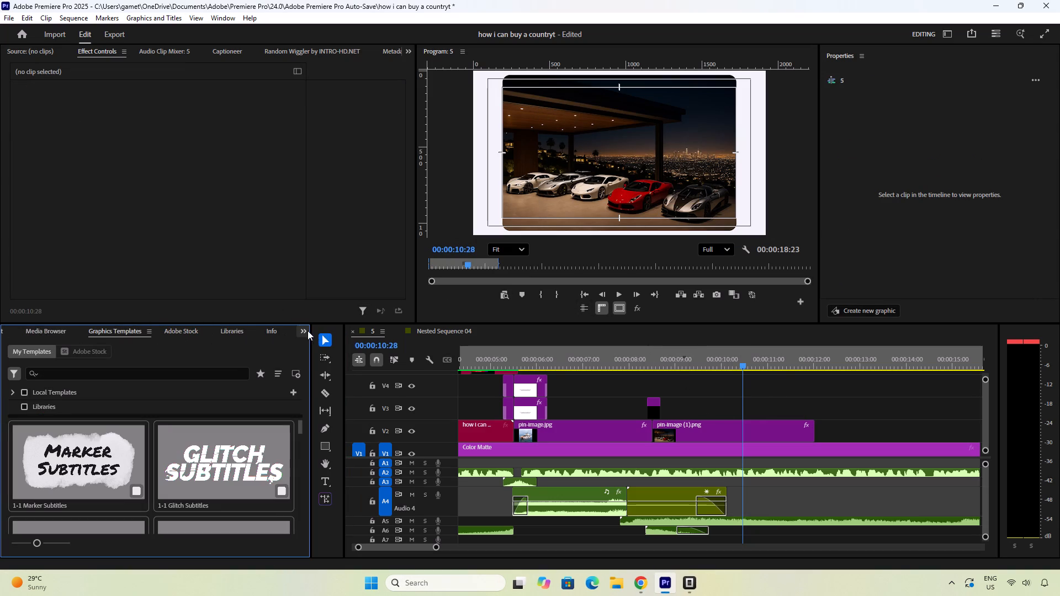
left_click(307, 331)
left_click(327, 347)
scroll(218, 432, "down", 3)
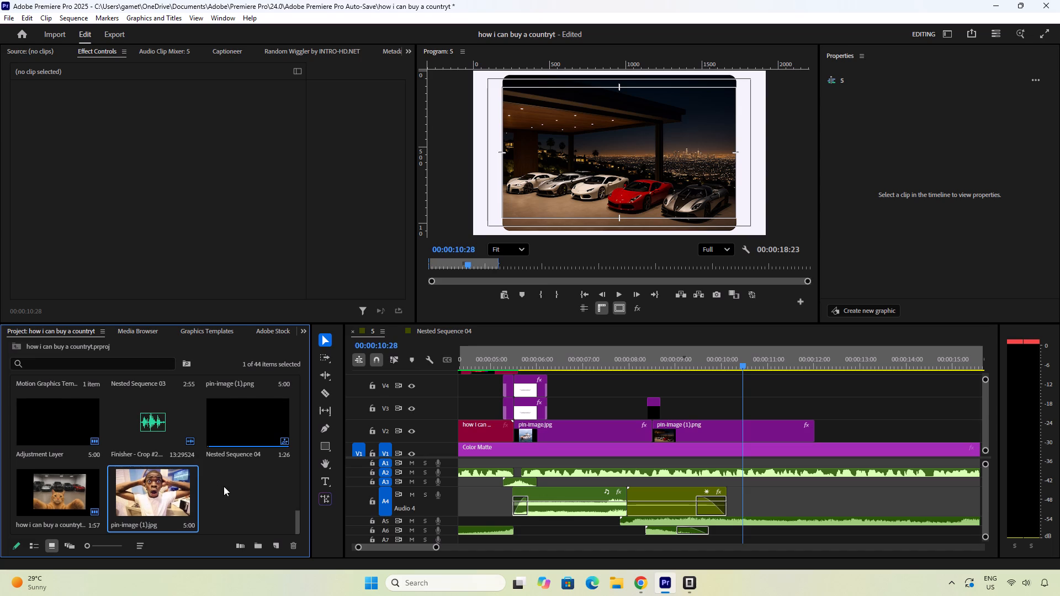
double_click(224, 486)
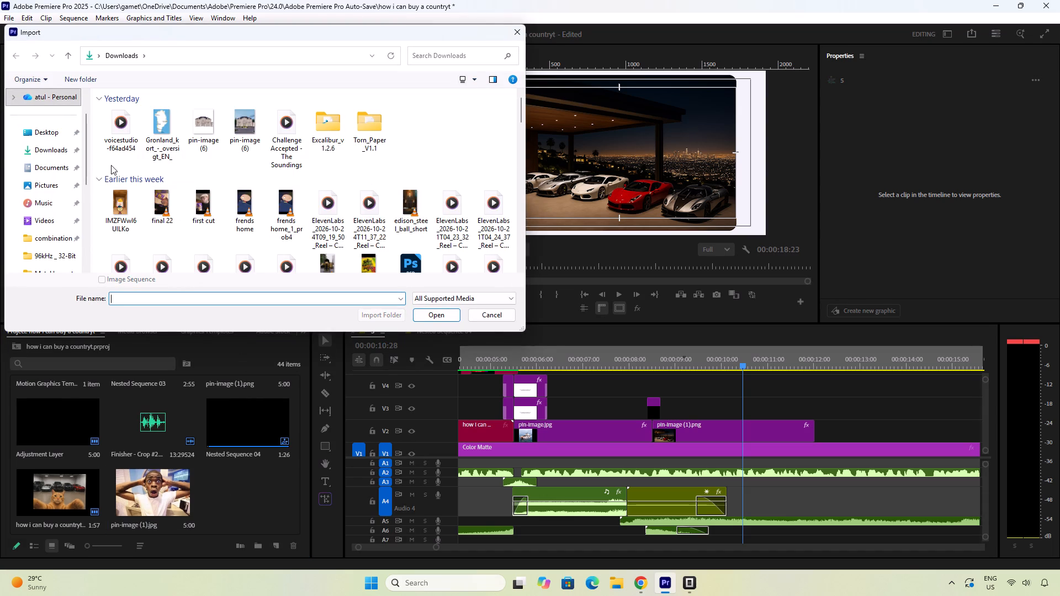
Look through the Downloads folder and the Home recent files for the saved shocked man cut-out.
left_click(53, 152)
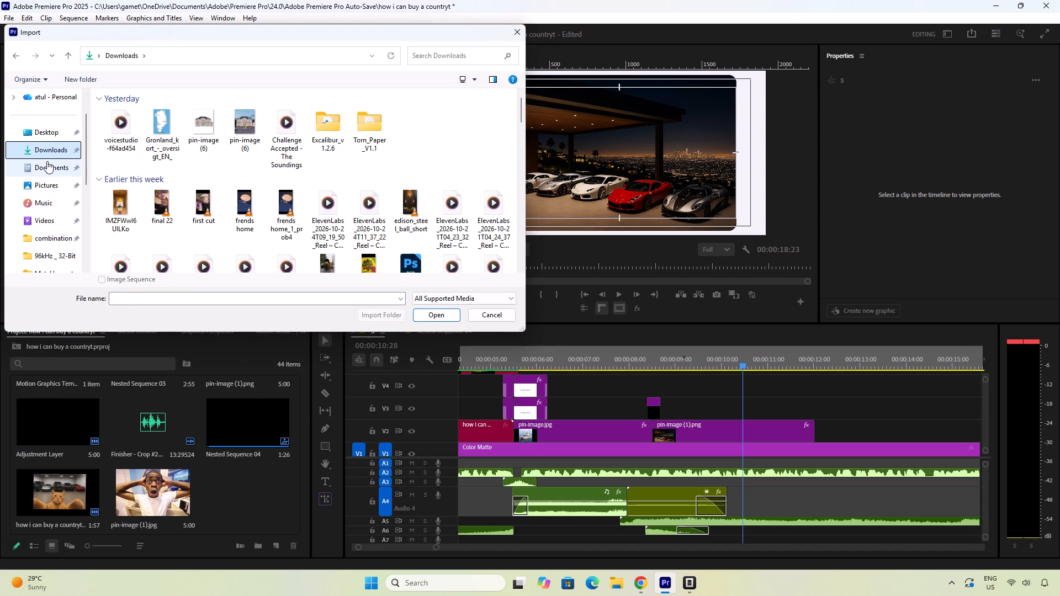
scroll(43, 132, "up", 7)
left_click(51, 97)
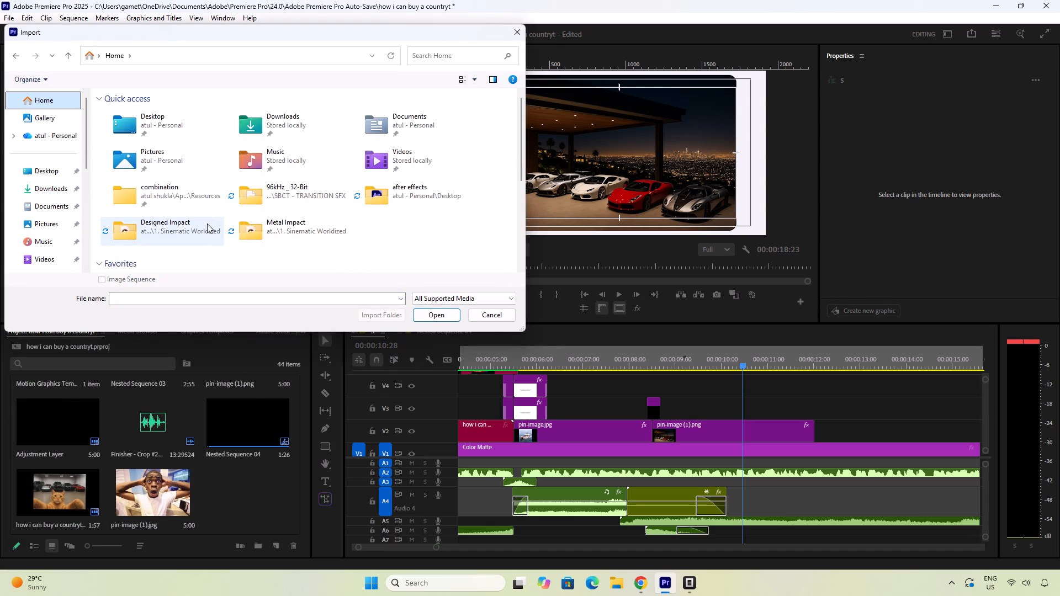
scroll(206, 227, "down", 2)
left_click(158, 212)
scroll(214, 220, "down", 4)
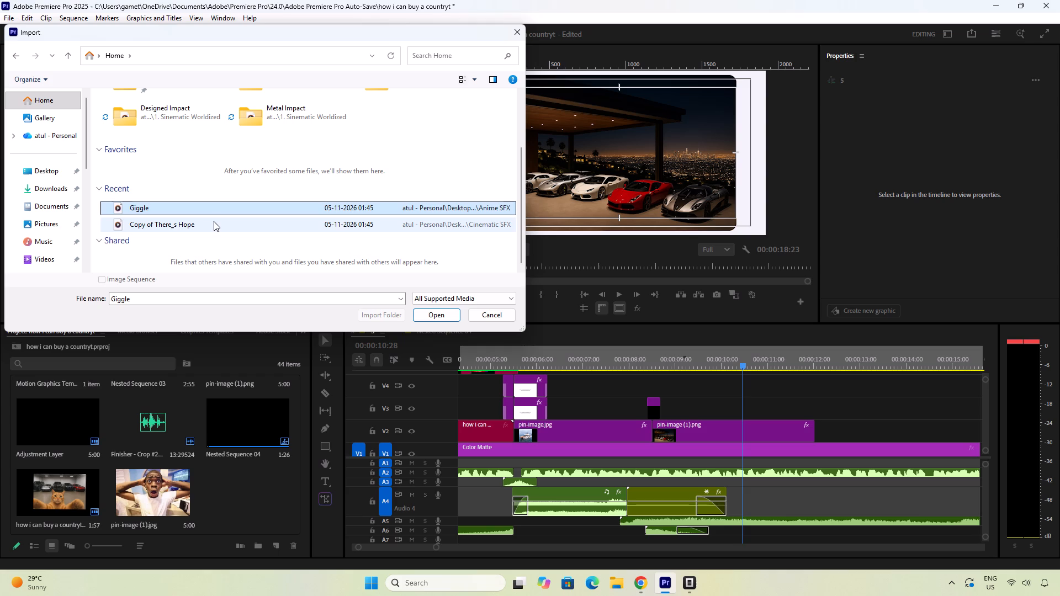
scroll(118, 224, "down", 6)
scroll(230, 229, "up", 6)
left_click(455, 301)
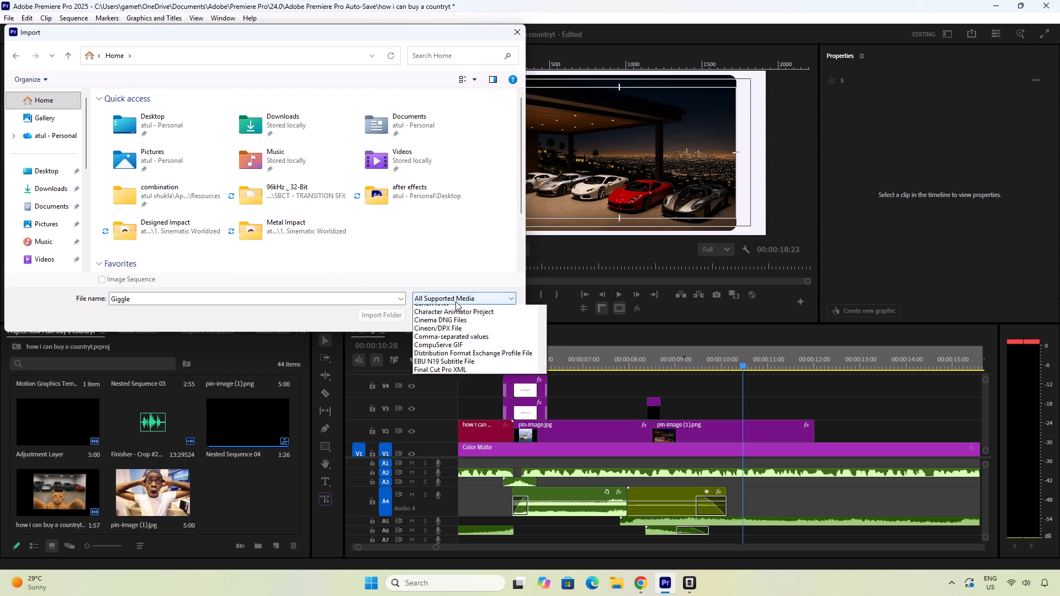
left_click(438, 308)
left_click(208, 295)
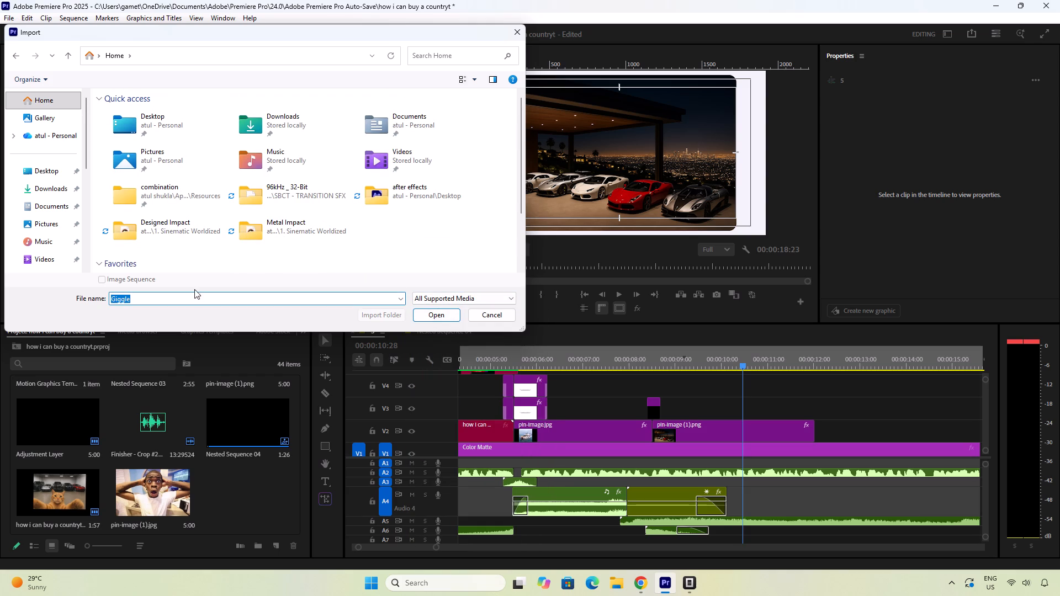
key("BackSpace")
scroll(157, 196, "up", 4)
scroll(160, 201, "down", 4)
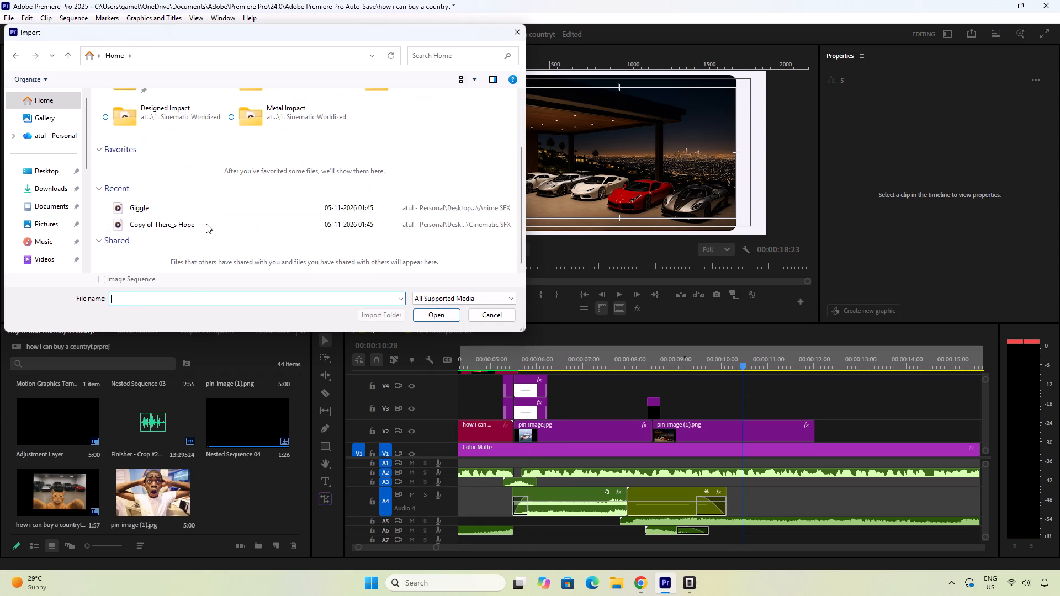
scroll(206, 223, "up", 2)
Look through the Downloads and Desktop folders in the import dialog for the saved shocked man cut-out.
left_click(55, 116)
left_click(58, 196)
left_click(54, 188)
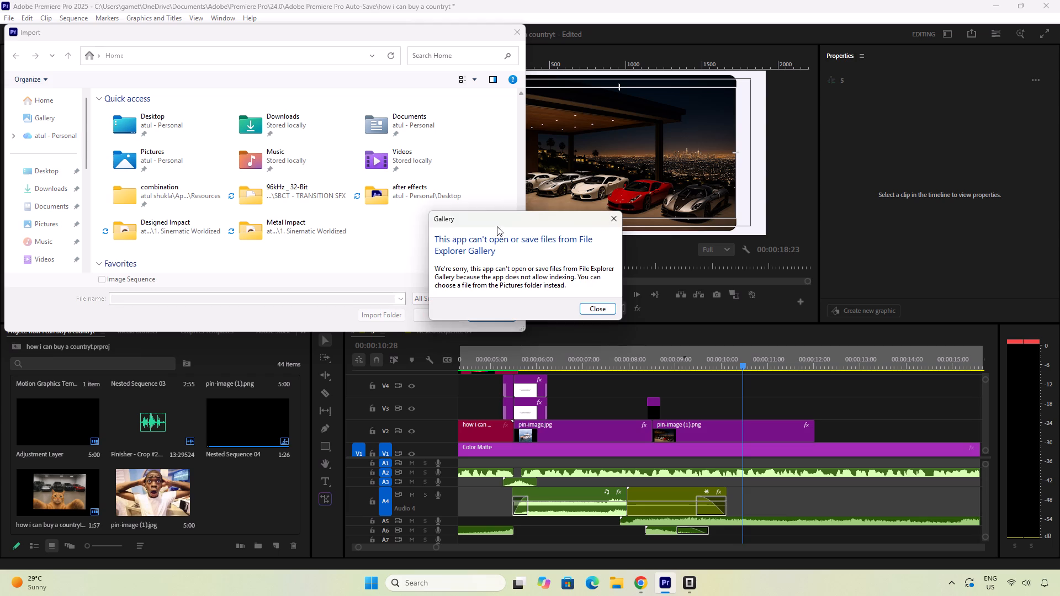
left_click(604, 313)
left_click(57, 194)
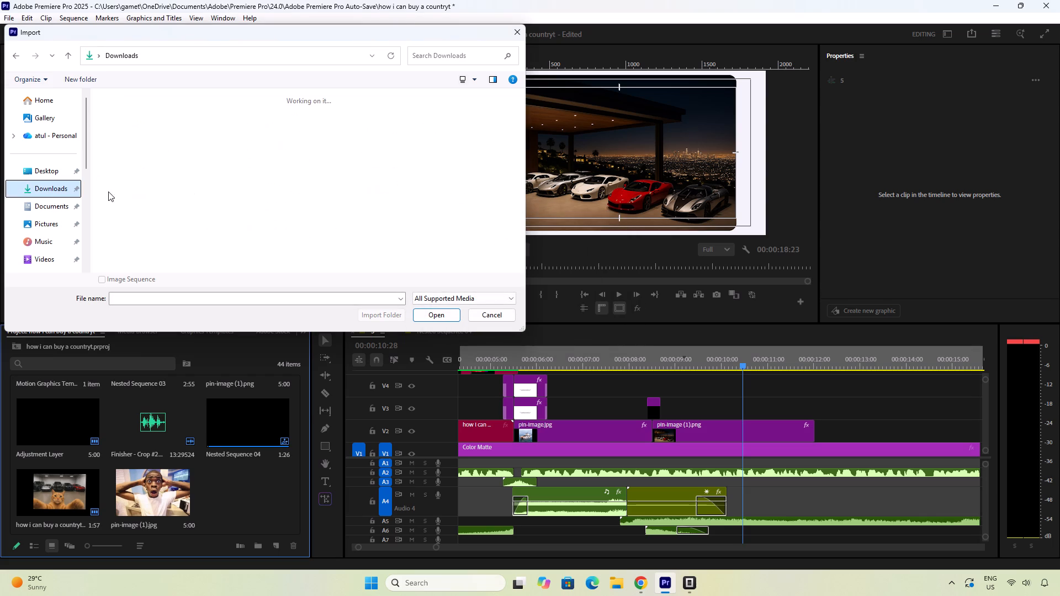
scroll(189, 198, "down", 1)
scroll(184, 194, "up", 4)
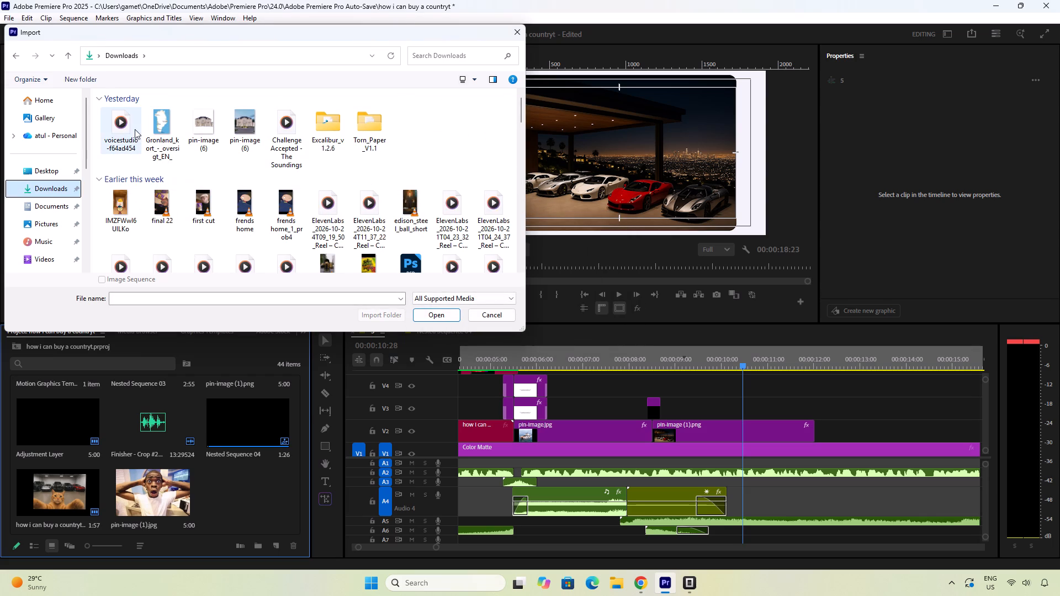
left_click(48, 173)
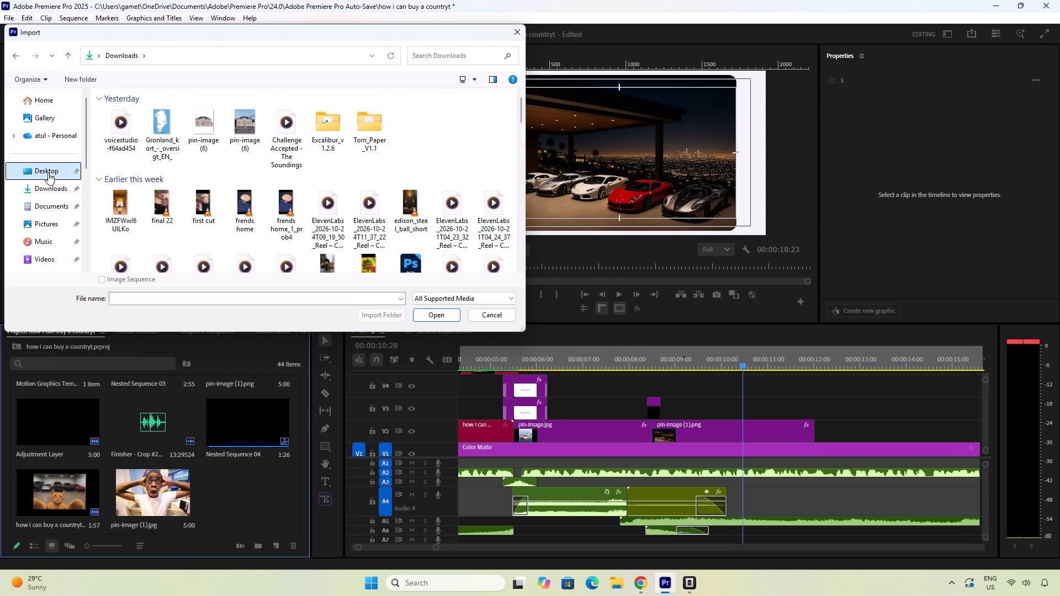
scroll(149, 151, "down", 2)
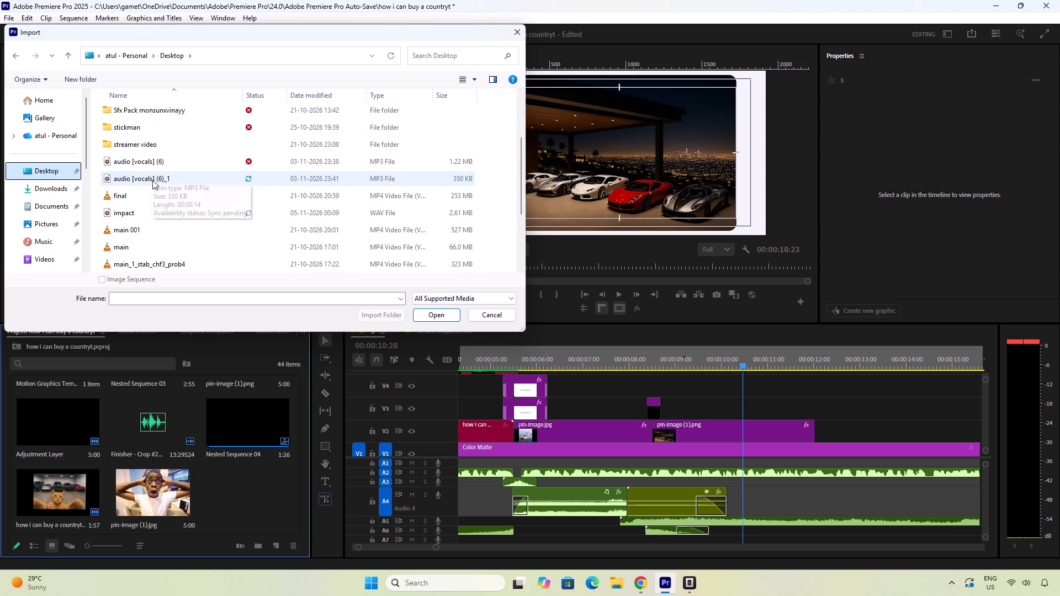
scroll(152, 180, "down", 1)
scroll(157, 184, "up", 6)
scroll(157, 184, "down", 2)
scroll(157, 182, "up", 3)
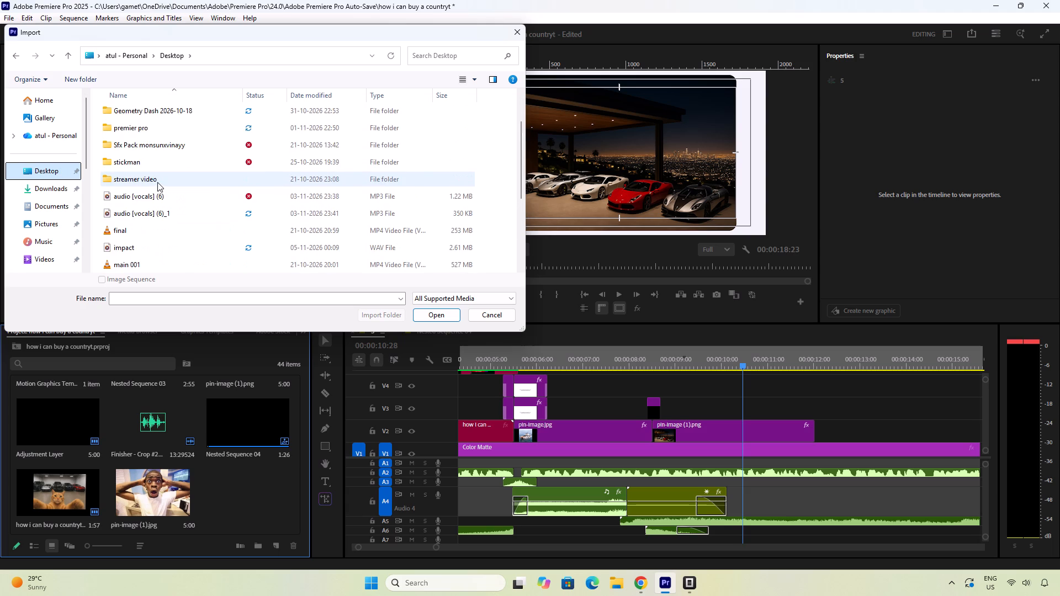
scroll(157, 182, "up", 1)
scroll(40, 132, "up", 4)
Check the import dialog's Home location, including its Recent and Shared groups and file type choices, for the saved cut-out.
left_click(38, 102)
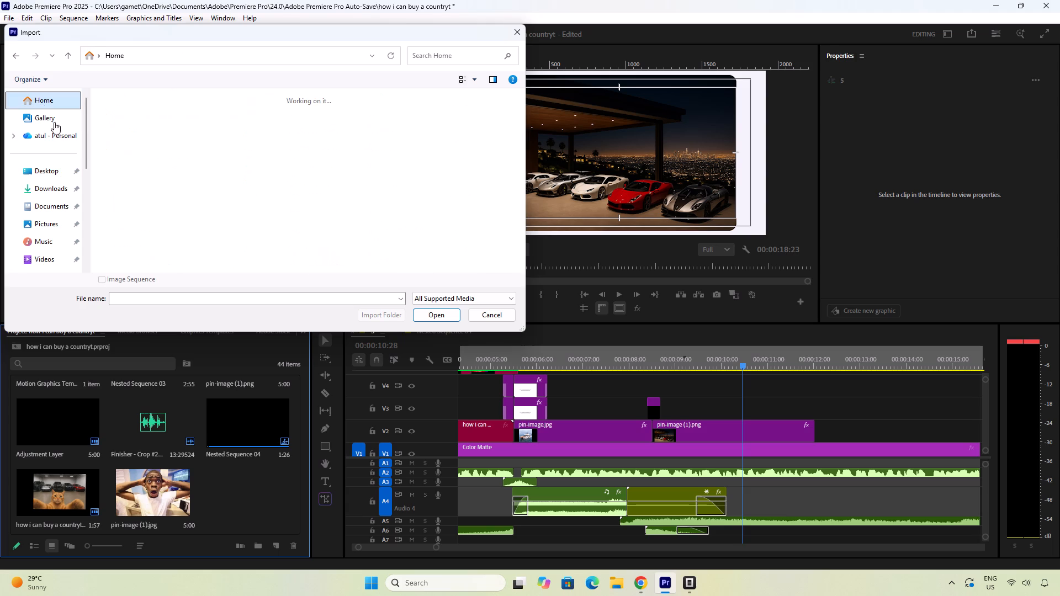
scroll(187, 191, "down", 5)
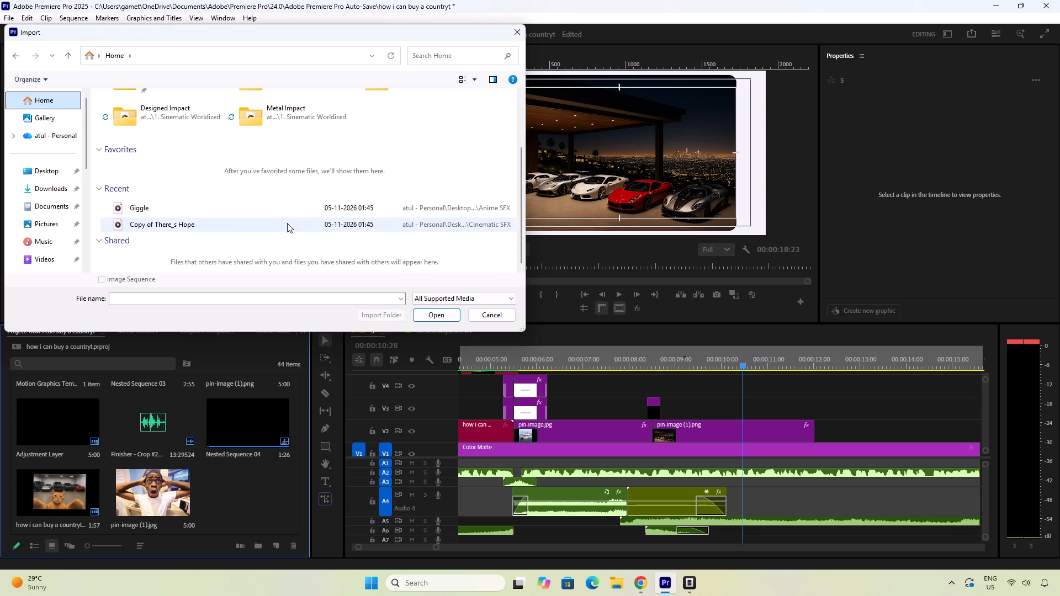
scroll(211, 233, "up", 4)
left_click(435, 290)
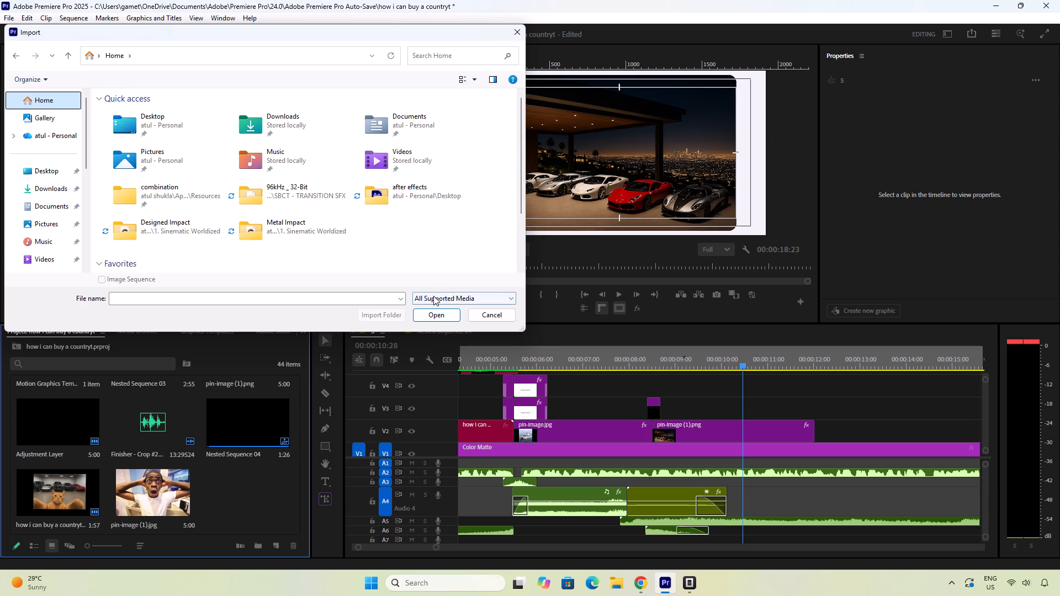
left_click(433, 296)
double_click(433, 296)
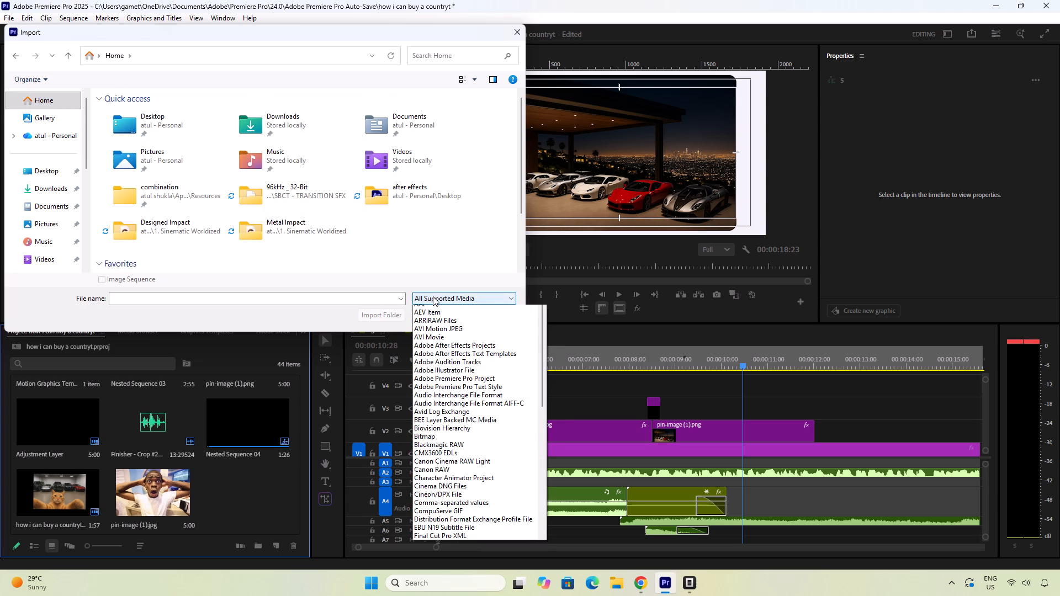
left_click(433, 296)
left_click(347, 253)
scroll(240, 260, "down", 3)
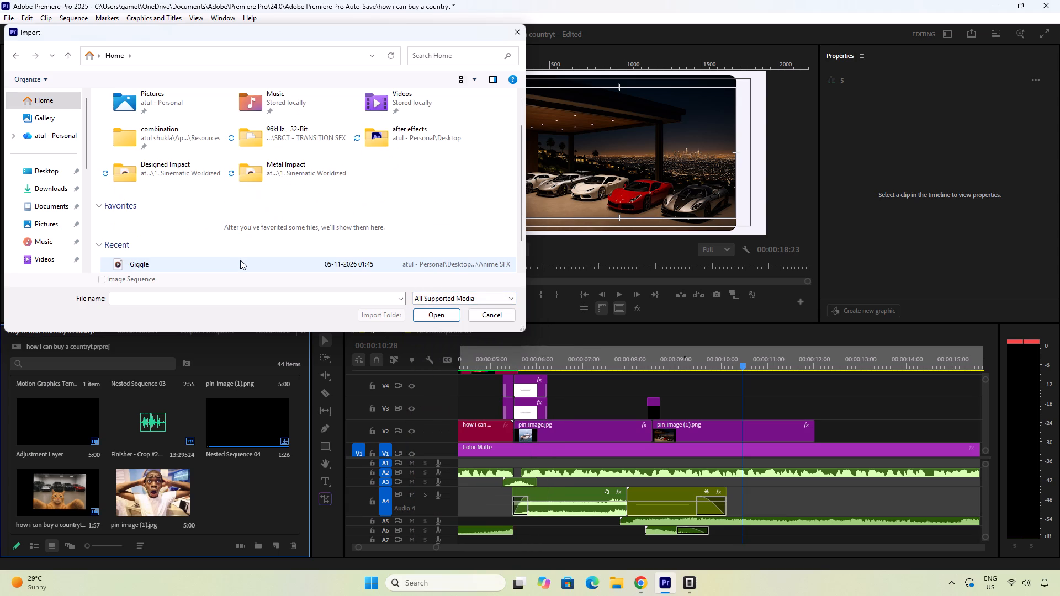
scroll(242, 258, "down", 1)
left_click(129, 241)
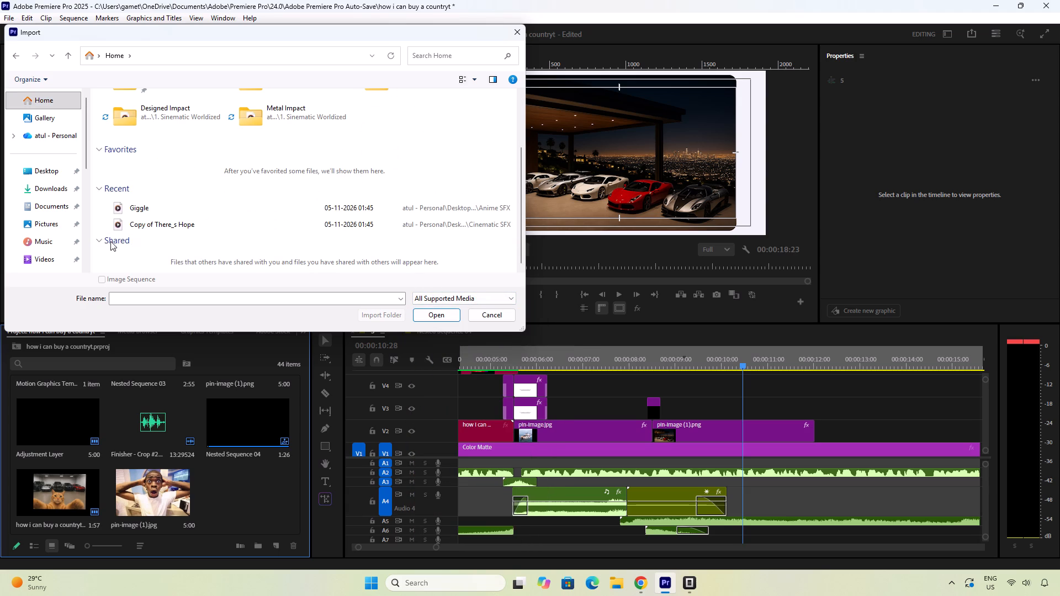
left_click(108, 241)
left_click(104, 240)
left_click(103, 240)
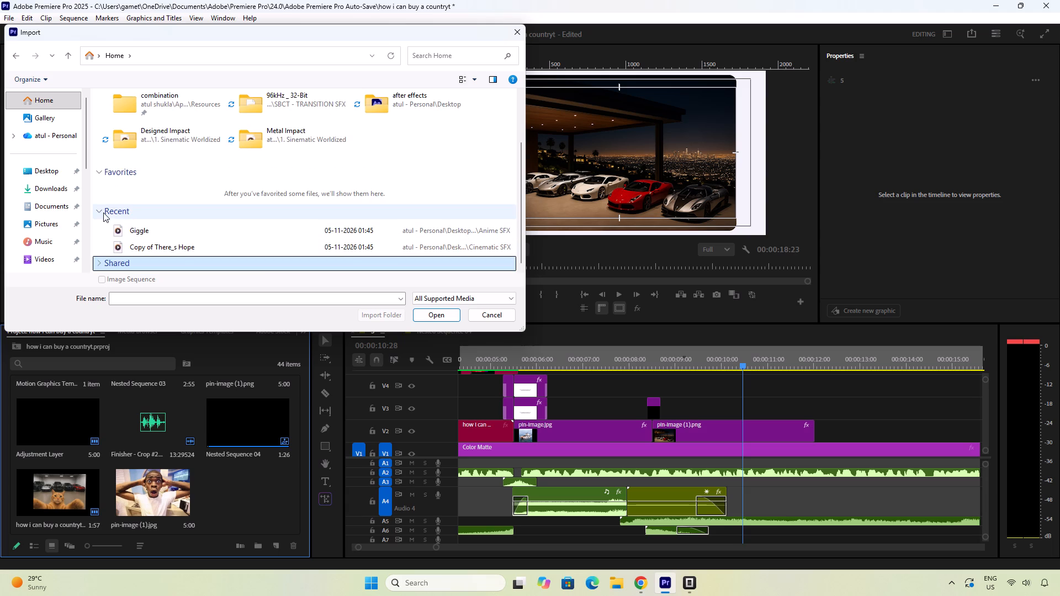
left_click(103, 210)
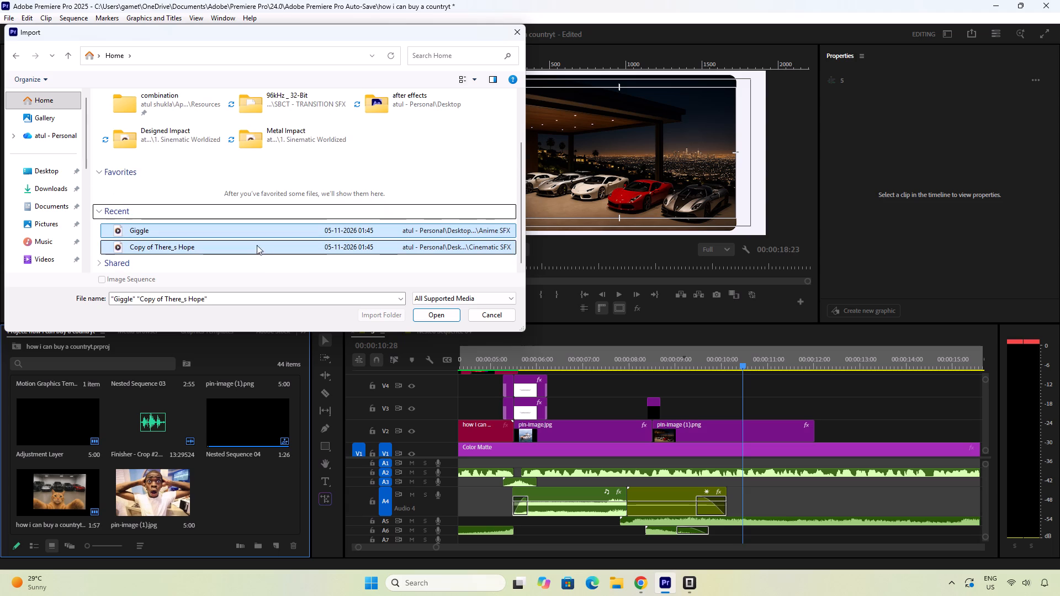
left_click(264, 265)
left_click(173, 272)
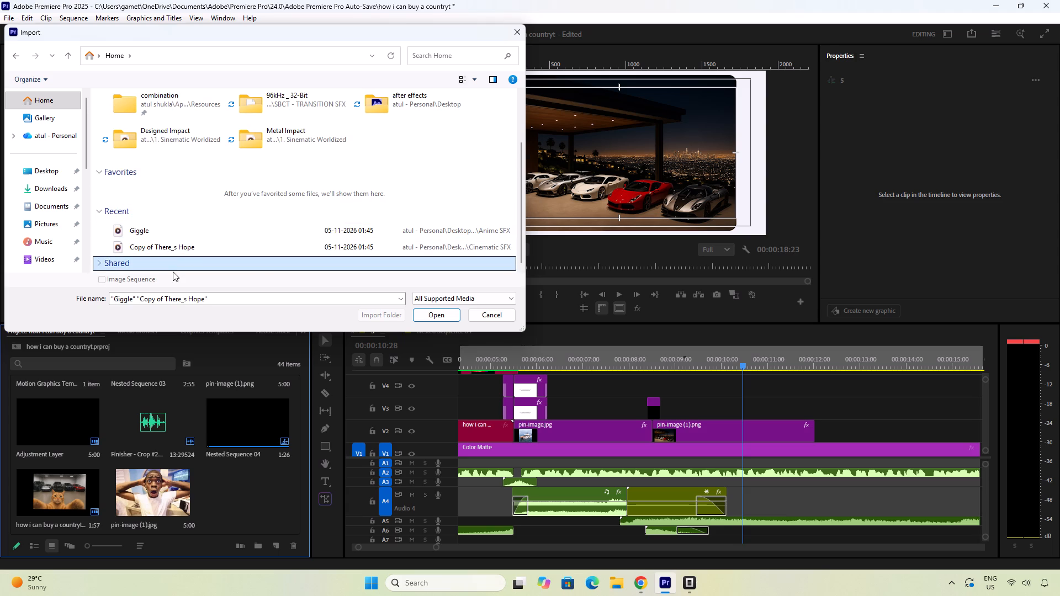
left_click(99, 267)
left_click(98, 257)
double_click(102, 263)
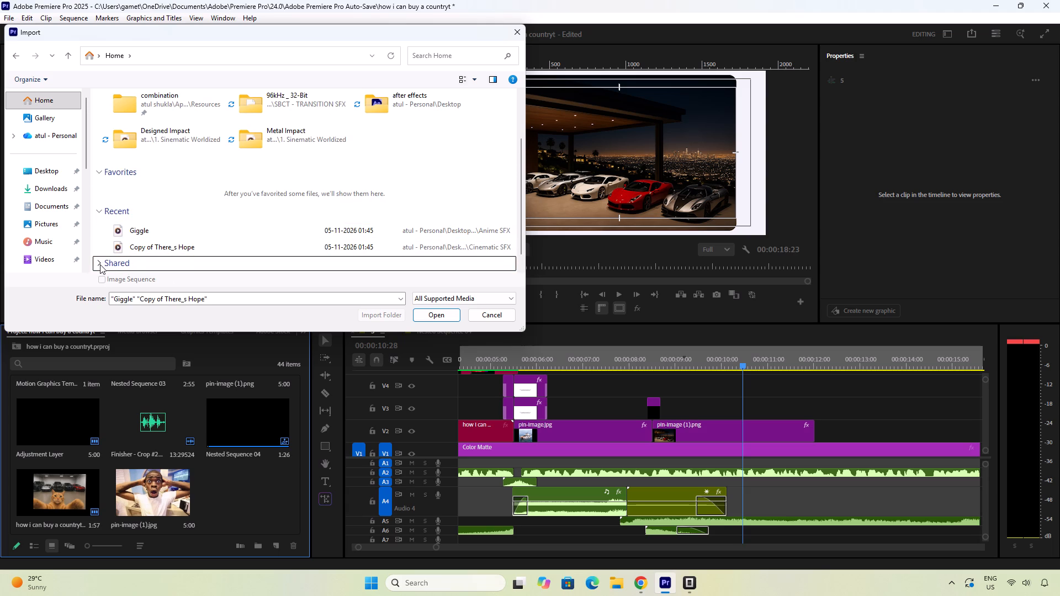
left_click(99, 264)
scroll(99, 264, "down", 6)
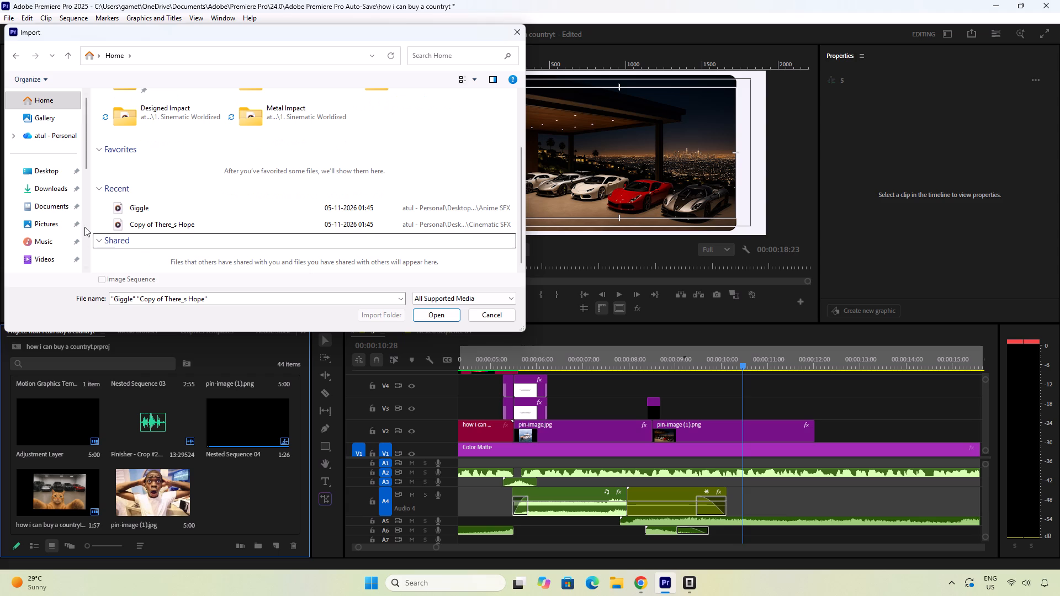
Search the Downloads folder again for the cut-out, try the Gallery location, and cancel the import.
left_click(54, 194)
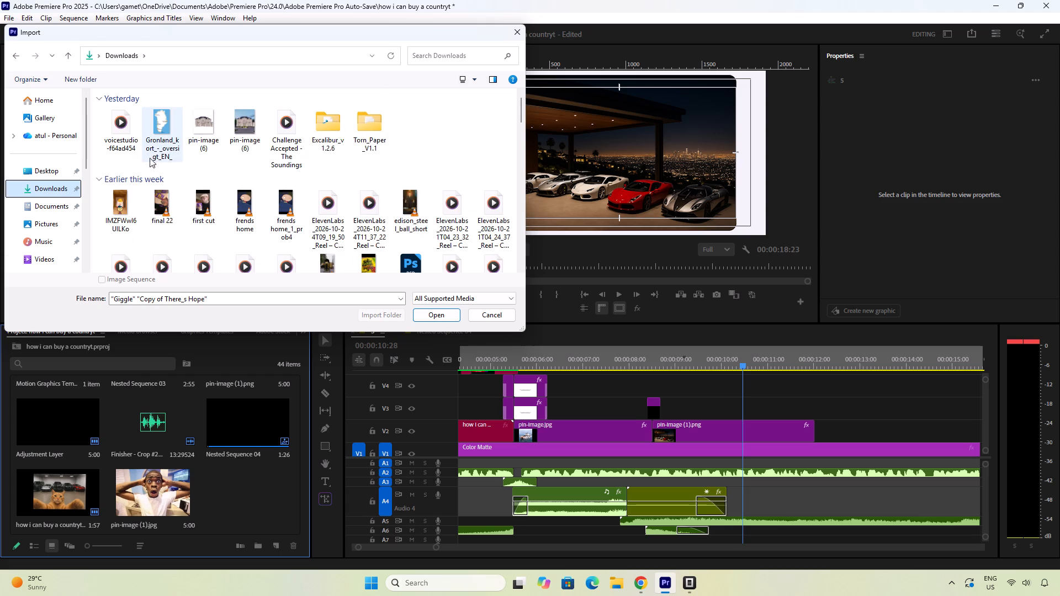
scroll(240, 174, "down", 3)
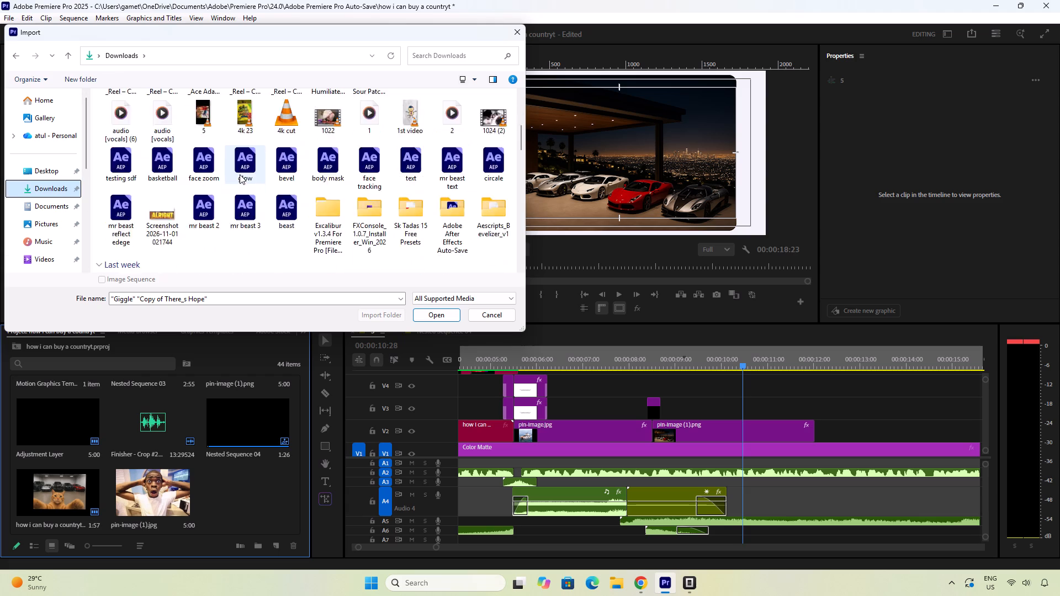
scroll(240, 174, "down", 3)
scroll(240, 174, "up", 10)
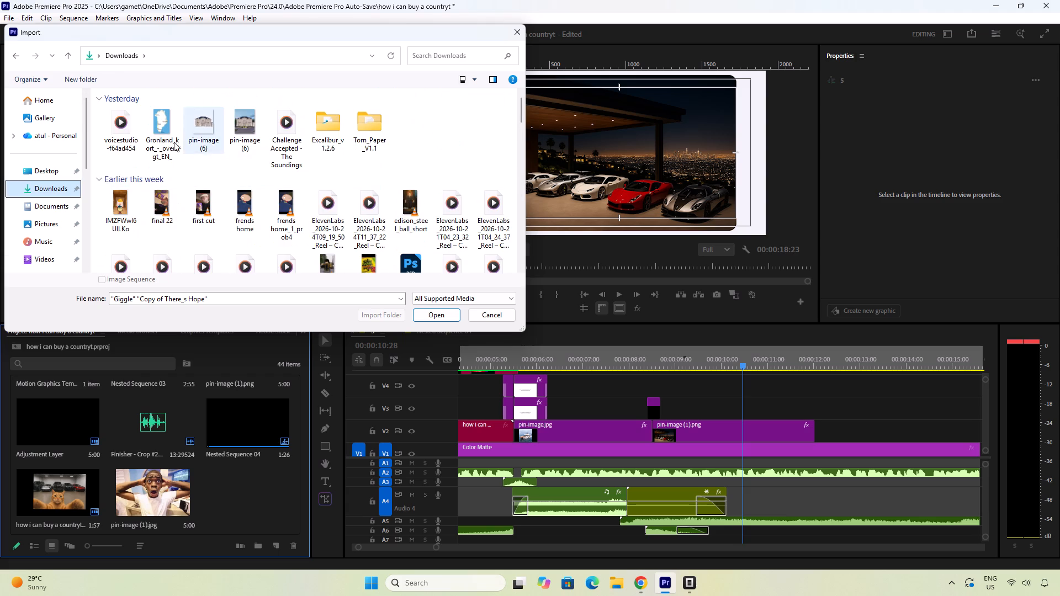
scroll(48, 114, "up", 5)
left_click(49, 110)
left_click(51, 103)
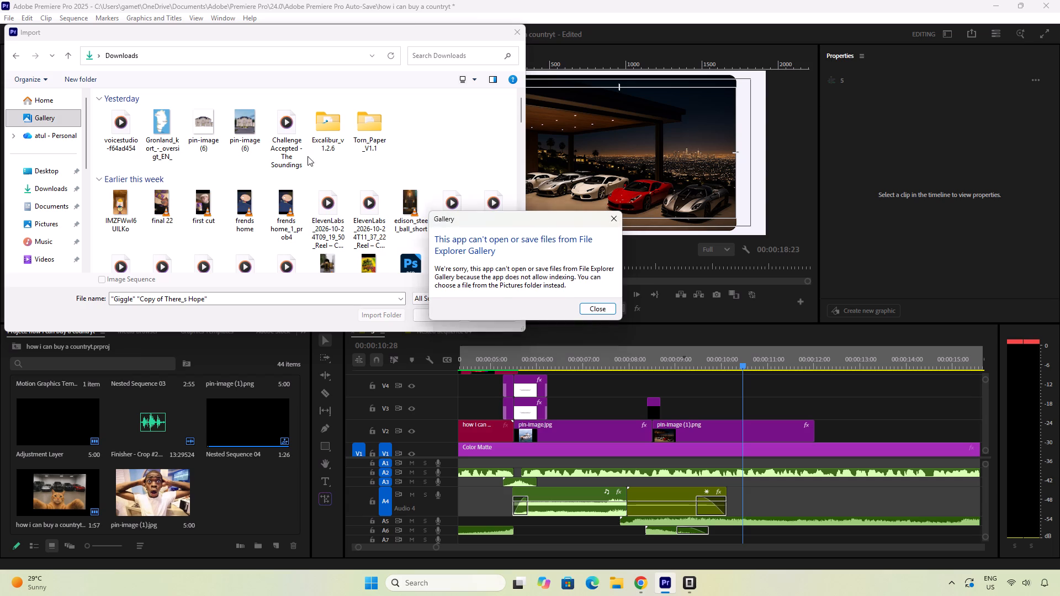
left_click(597, 308)
left_click(481, 313)
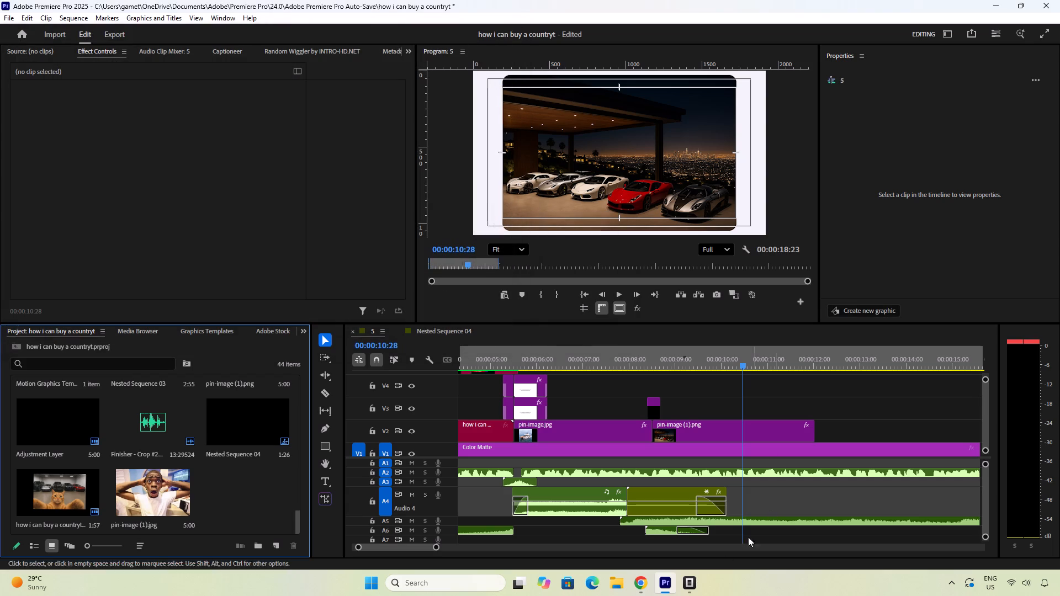
Switch to File Explorer and look through the Downloads, Desktop, Pictures and Videos folders for the cut-out file.
left_click(626, 581)
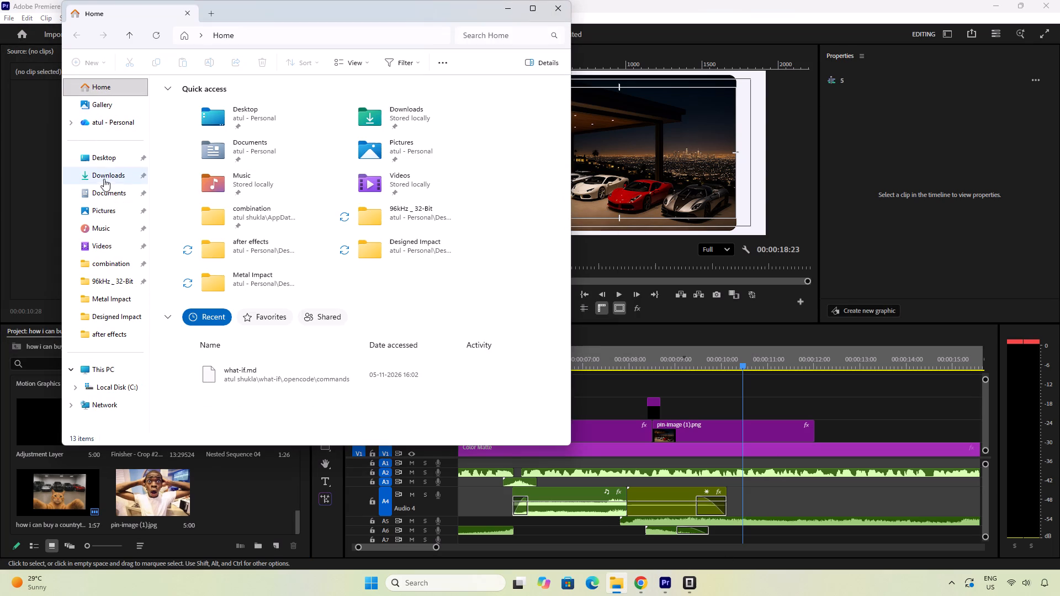
left_click(104, 175)
scroll(188, 210, "down", 1)
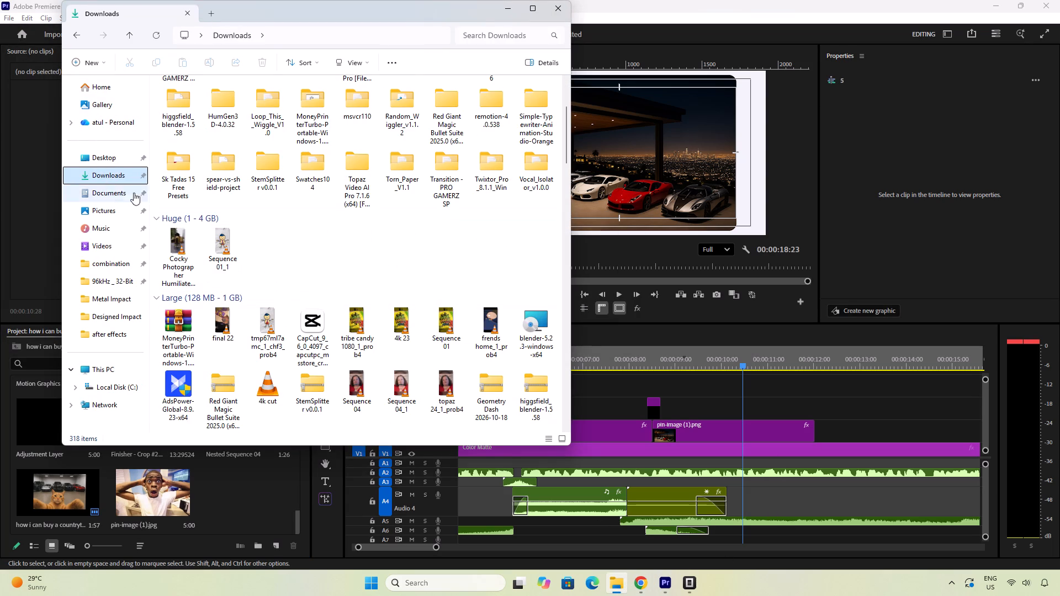
scroll(115, 147, "up", 4)
left_click(103, 156)
scroll(226, 153, "down", 3)
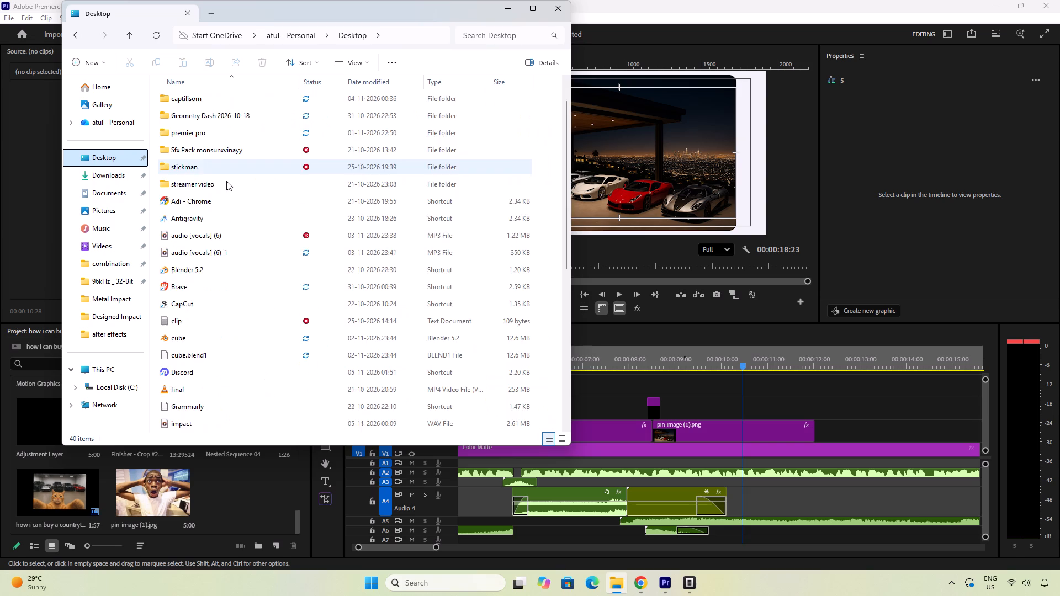
scroll(226, 181, "down", 9)
left_click(110, 235)
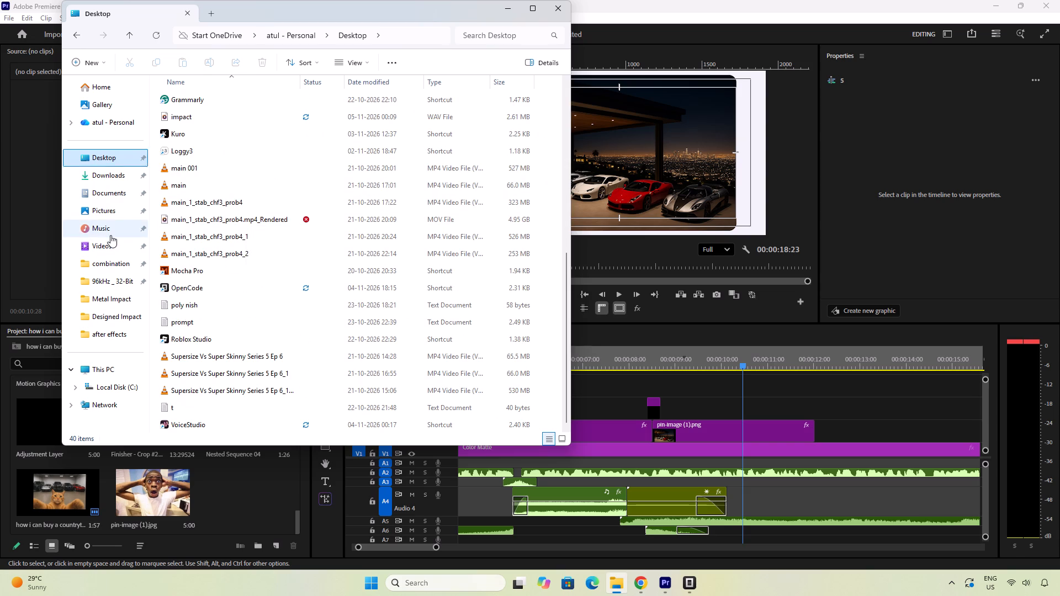
left_click(110, 243)
left_click(109, 210)
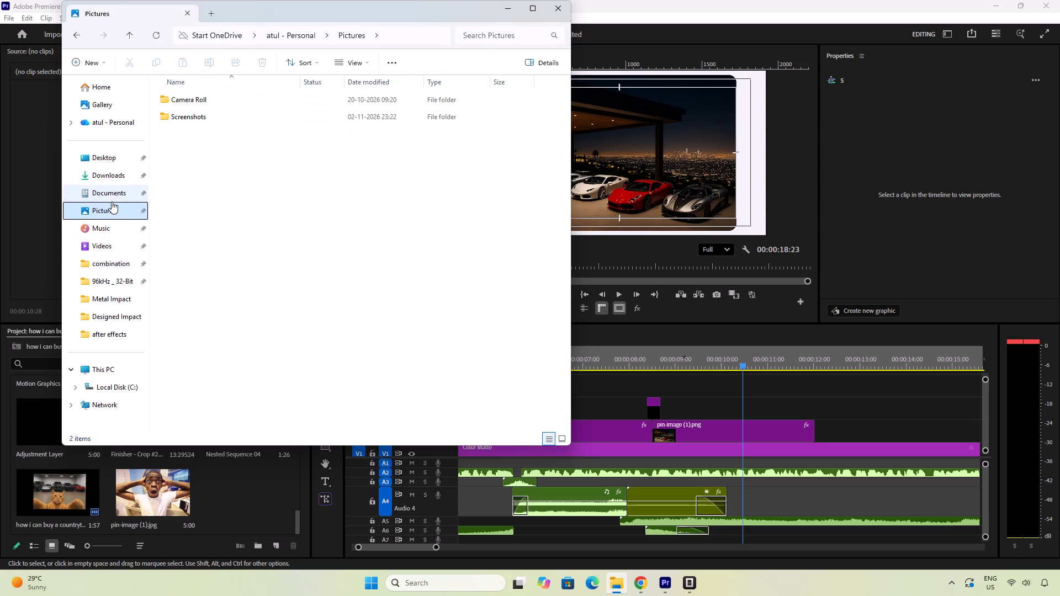
left_click(110, 249)
left_click(279, 200)
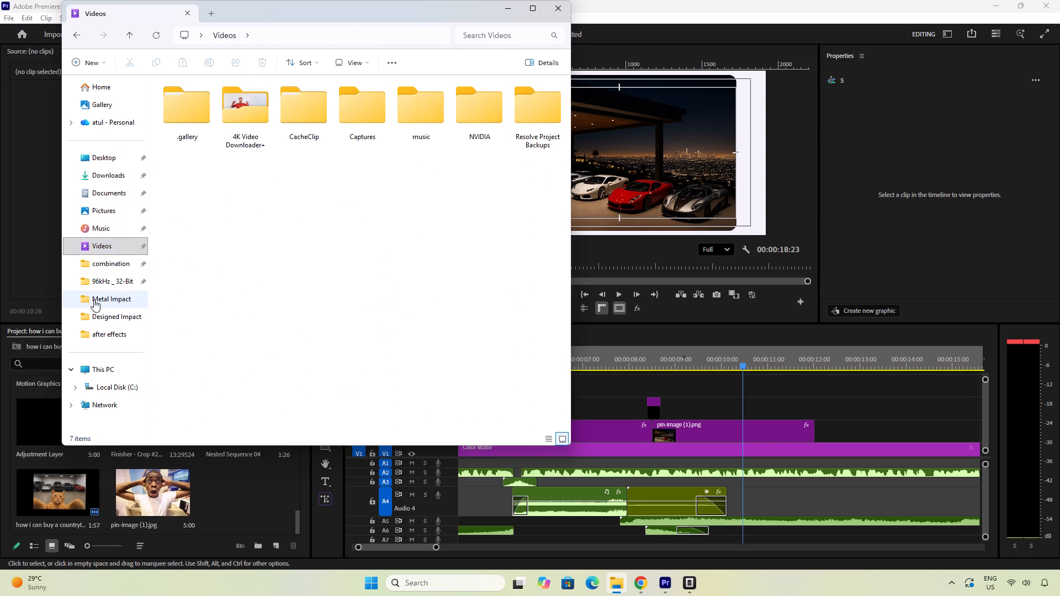
Check File Explorer's Home recent files for the cut-out, previewing the Giggle sound, and close File Explorer.
scroll(122, 267, "up", 5)
left_click(111, 91)
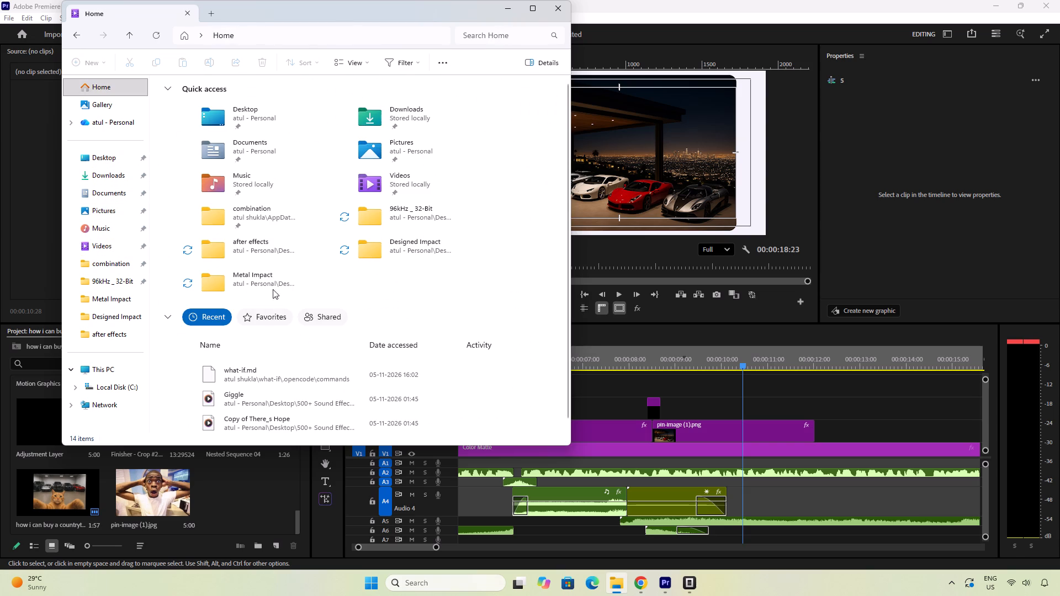
scroll(274, 283, "down", 5)
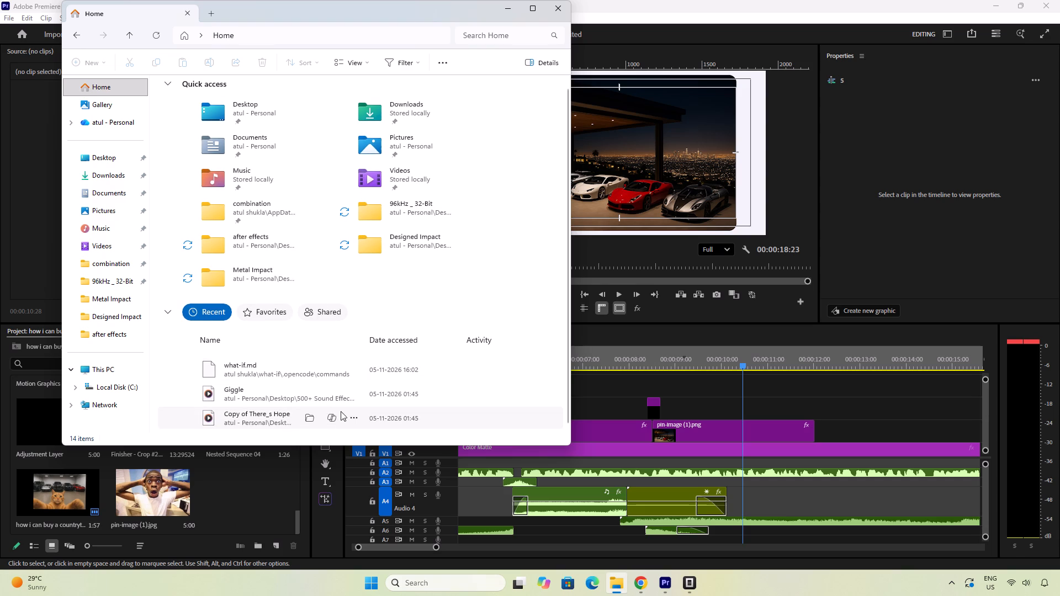
double_click(292, 398)
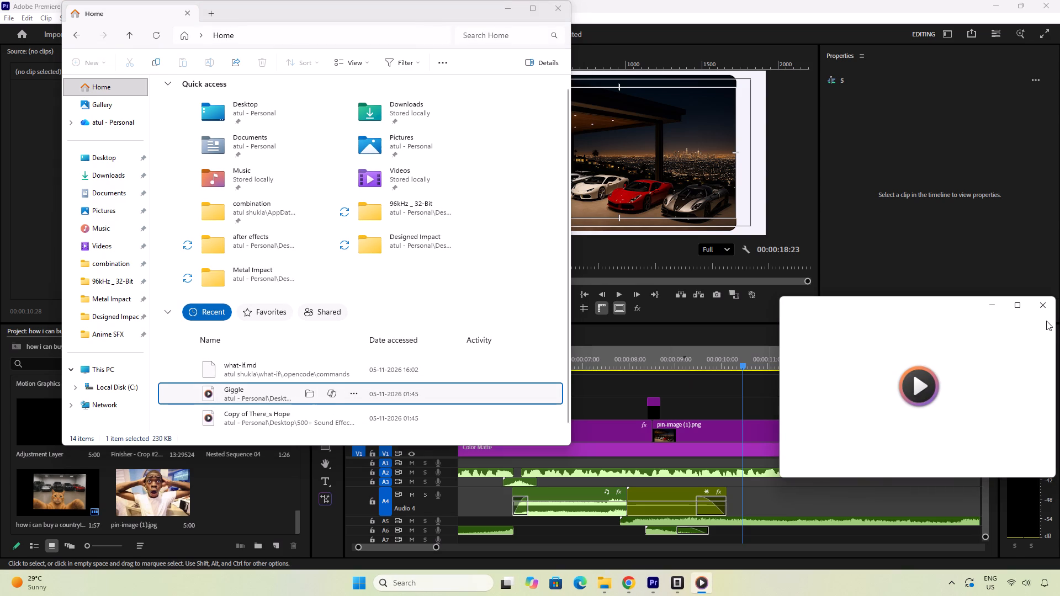
left_click(1044, 310)
scroll(344, 409, "down", 5)
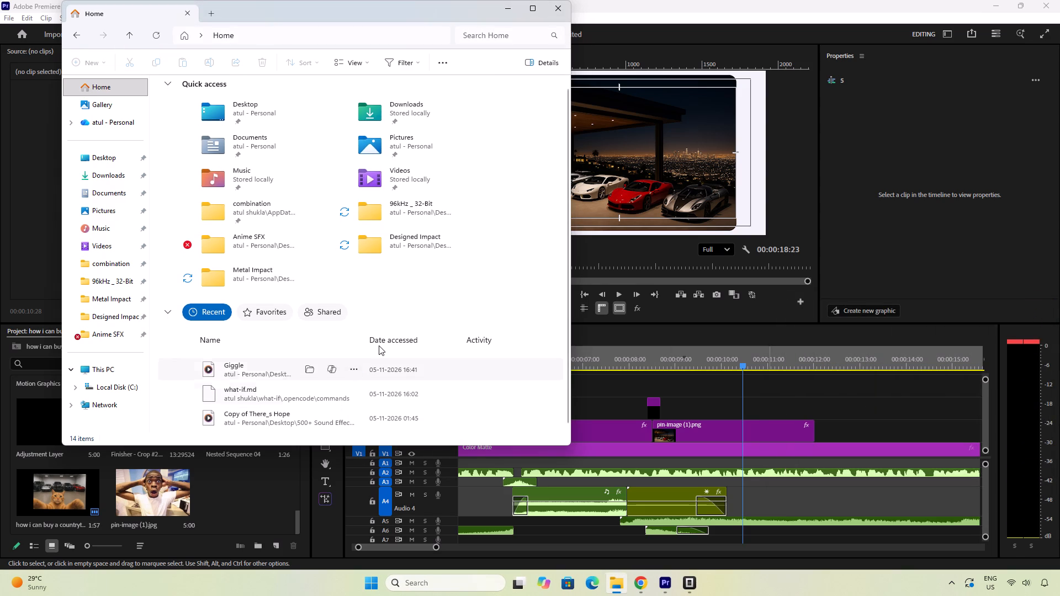
scroll(404, 316, "up", 5)
left_click(237, 179)
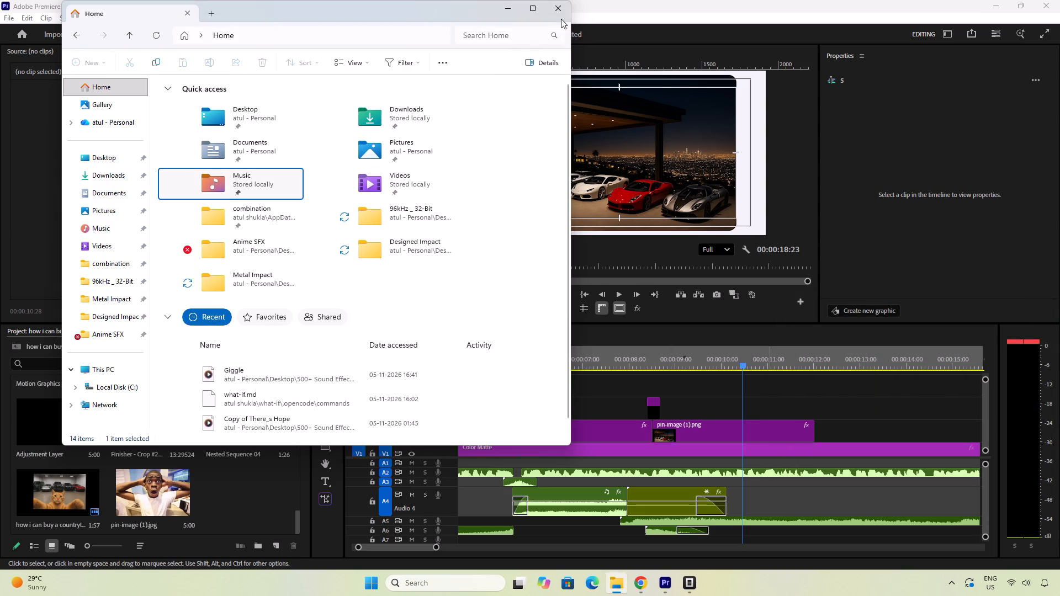
left_click(563, 12)
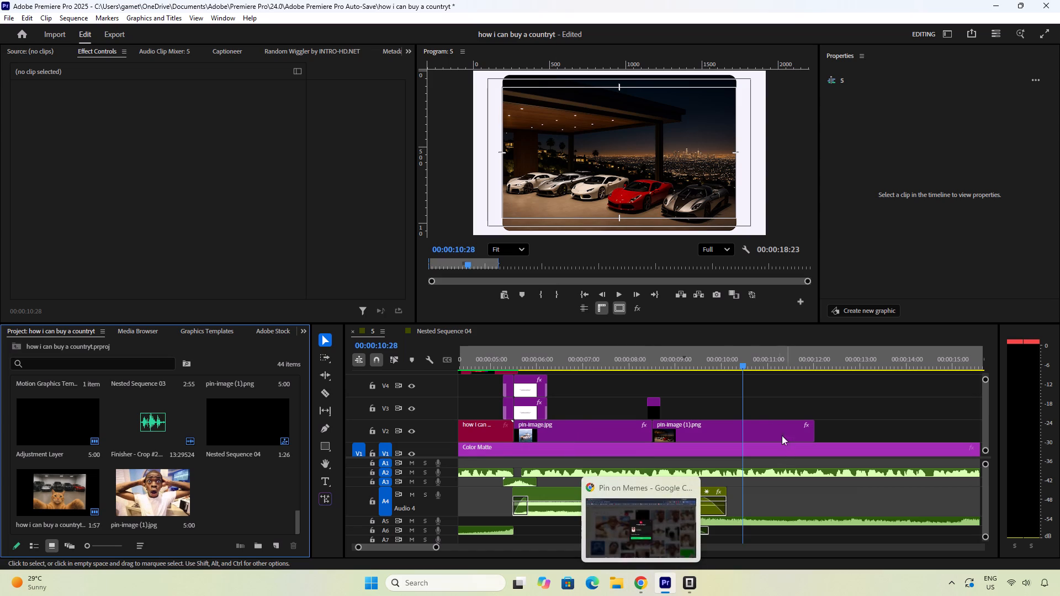
Open the pin-image (1).jpg project item in the Source monitor in Premiere Pro.
left_click(730, 408)
double_click(168, 488)
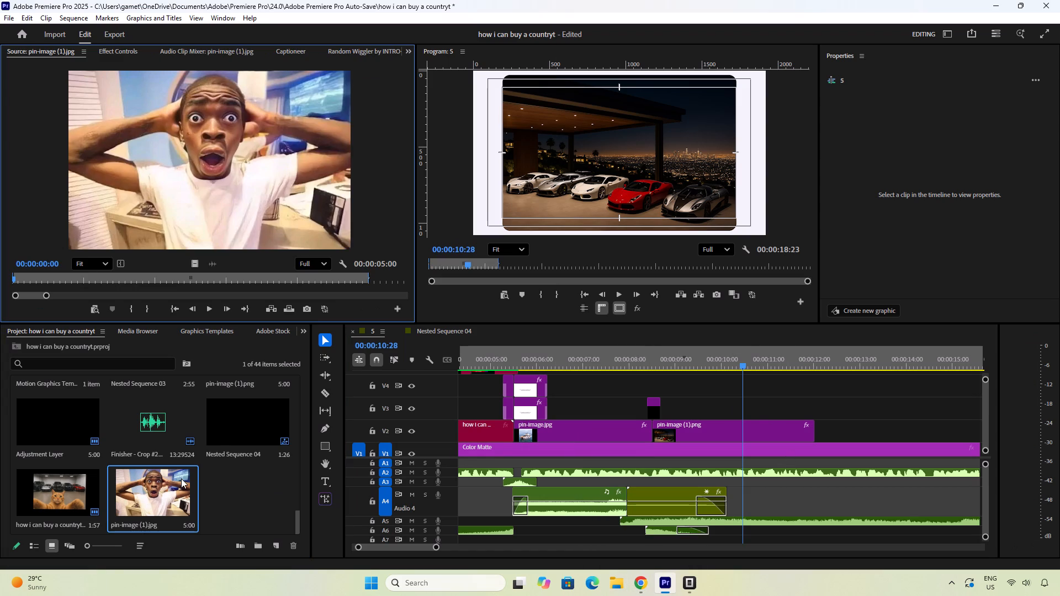
Place pin-image (1).jpg on track V3 above the pin-image (1).png clip and trim its end to match that clip's end.
left_click_drag(168, 500, 682, 412)
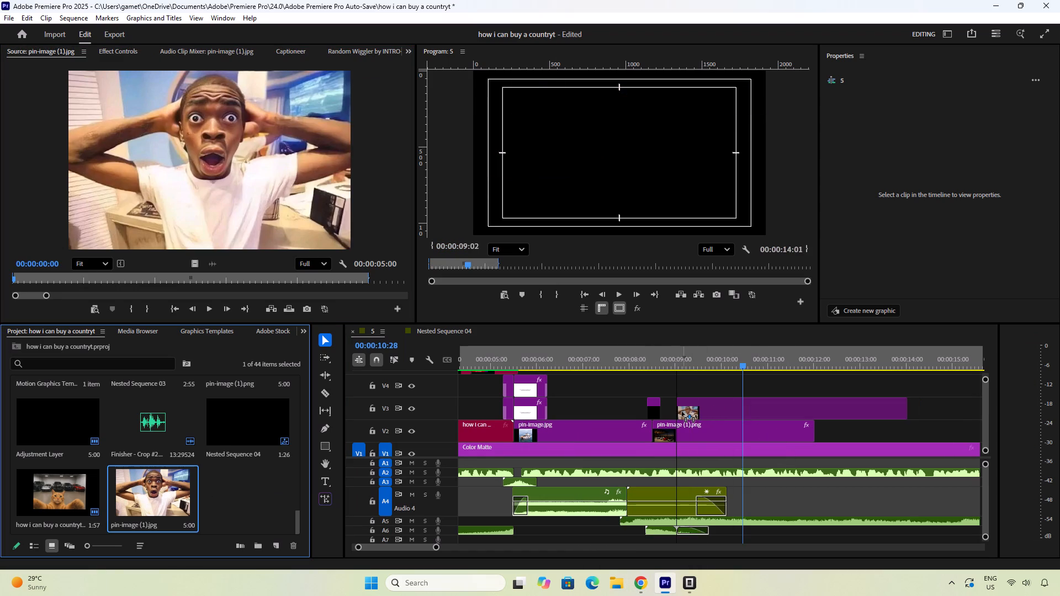
left_click_drag(682, 412, 685, 412)
left_click_drag(923, 410, 822, 411)
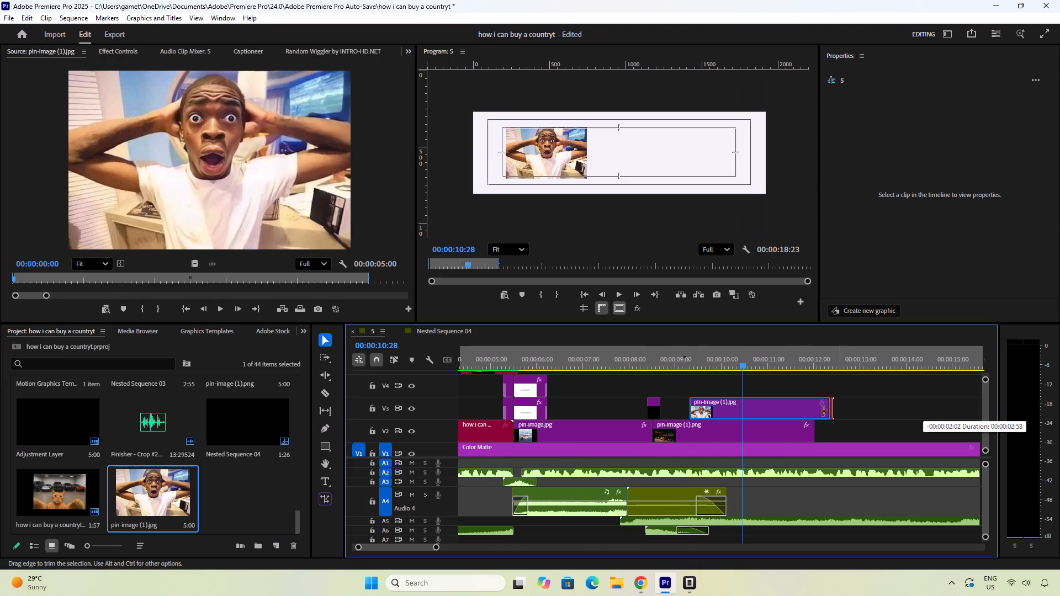
left_click_drag(822, 411, 819, 413)
left_click(738, 421)
left_click(729, 417)
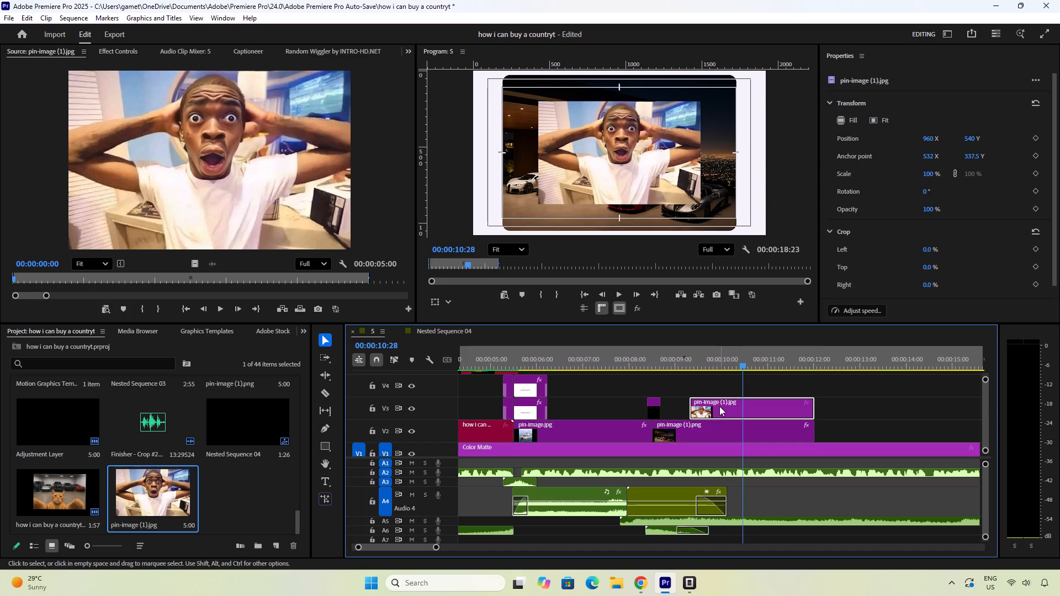
right_click(719, 406)
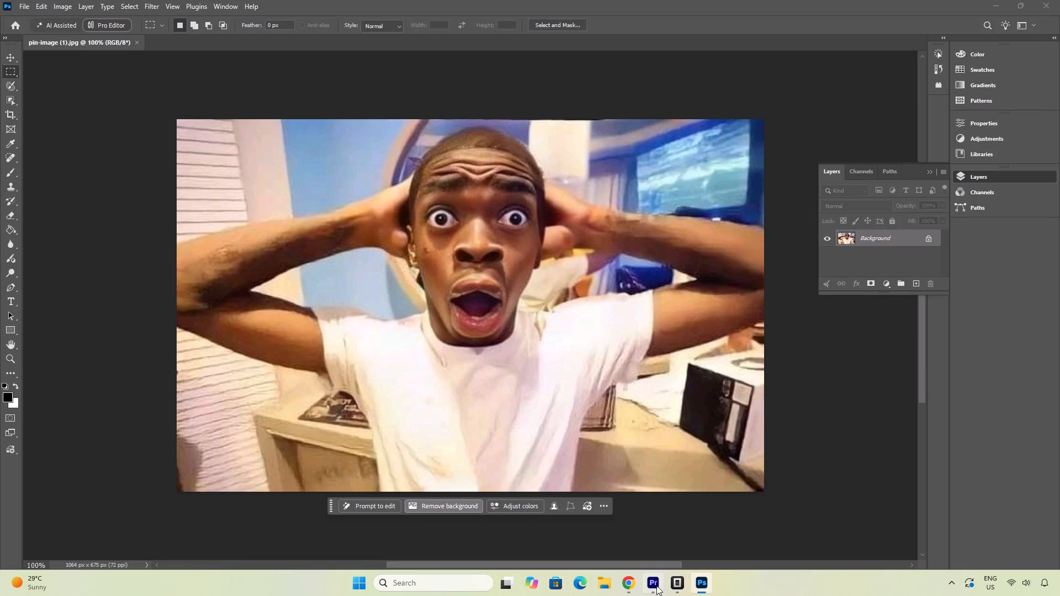
Switch to Premiere Pro and play sequence 5 around the newly placed shocked man clip on V3.
left_click(659, 587)
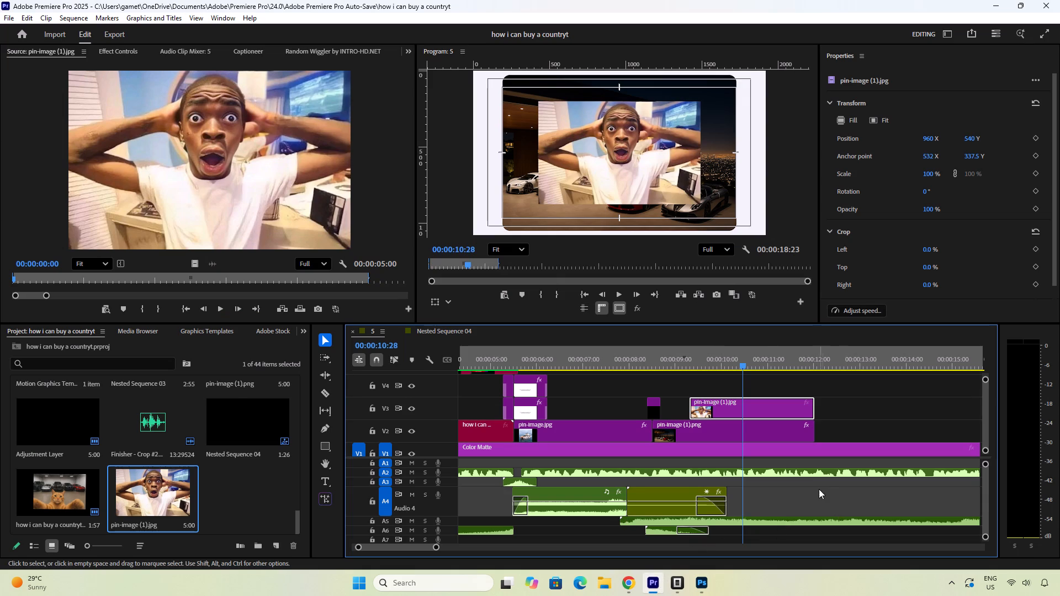
left_click(805, 494)
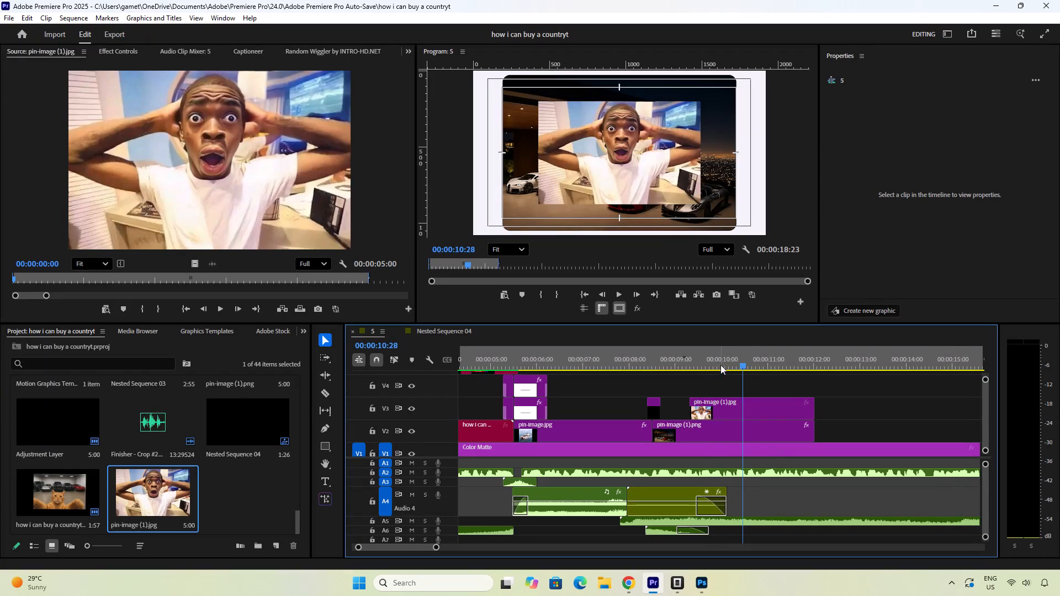
left_click_drag(721, 365, 666, 366)
key("space")
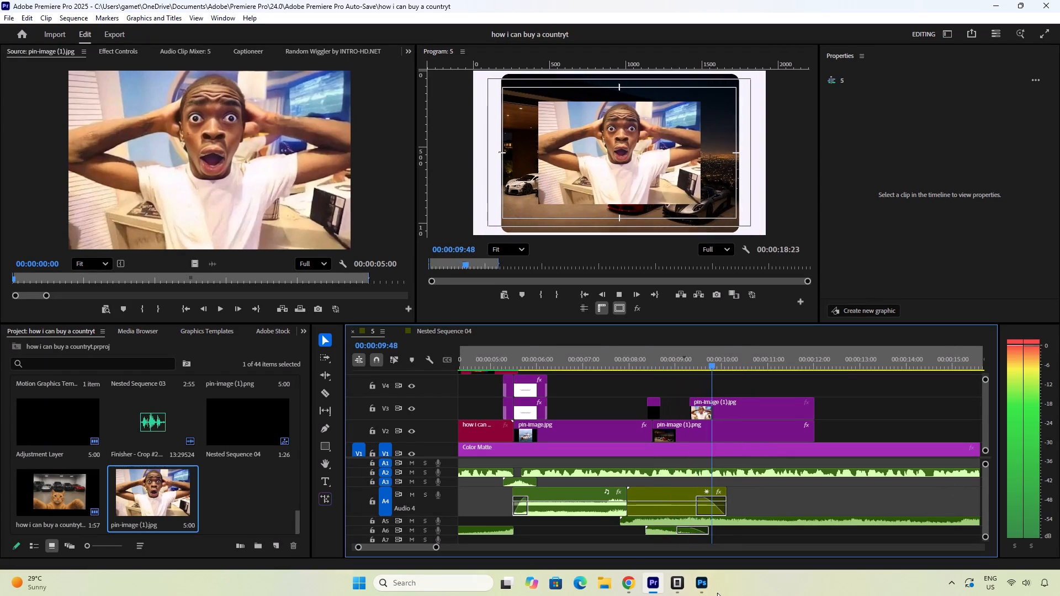
key("space")
left_click(724, 408)
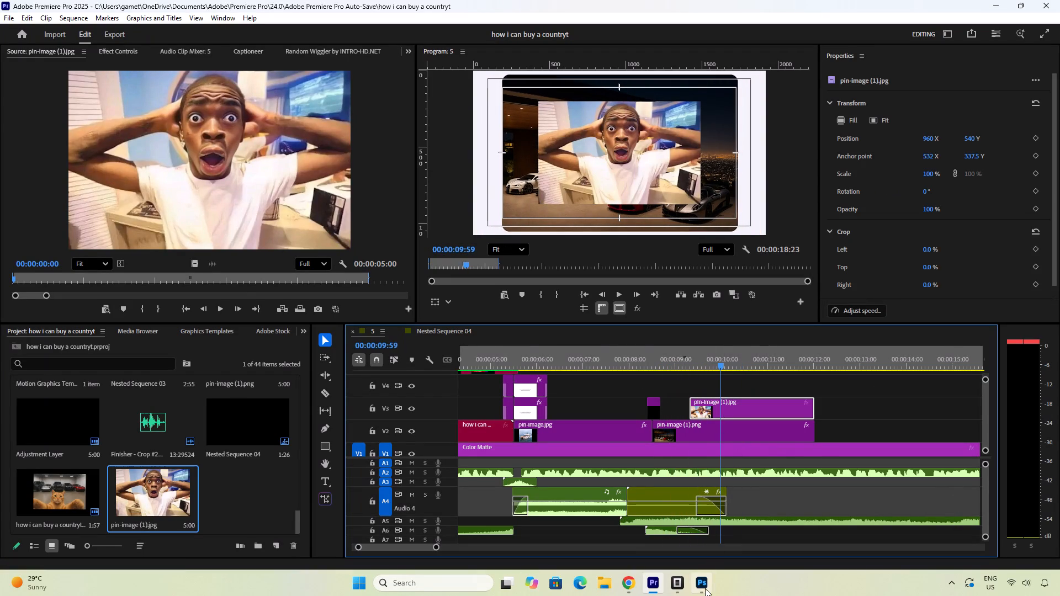
Switch to Photoshop, save the cut-out as PNG pin-image (1) in Downloads with large file size, and return to Premiere Pro.
left_click(705, 589)
left_click(531, 367)
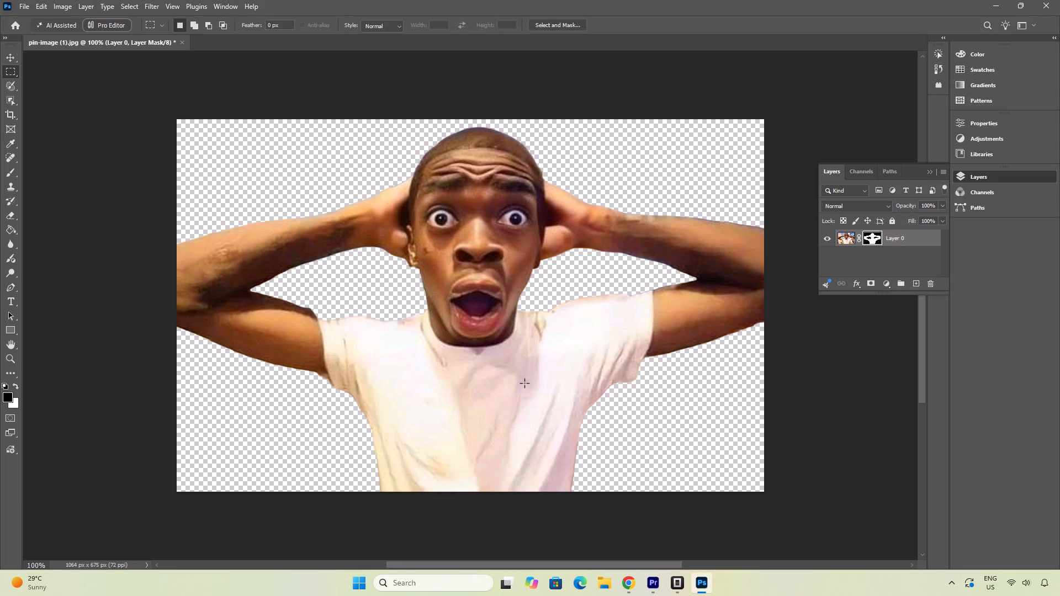
key("ctrl+s")
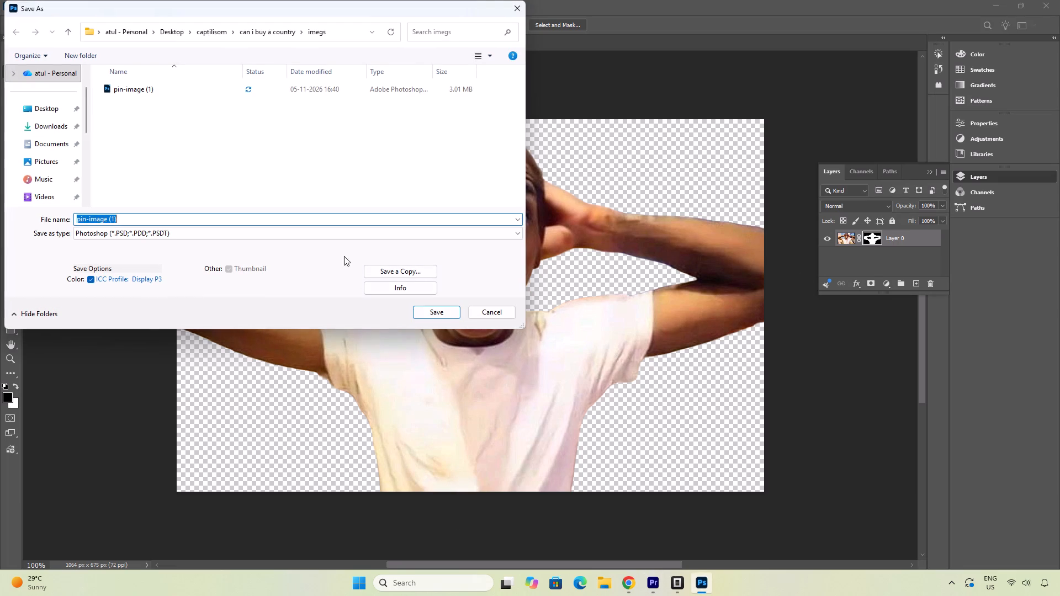
left_click(45, 128)
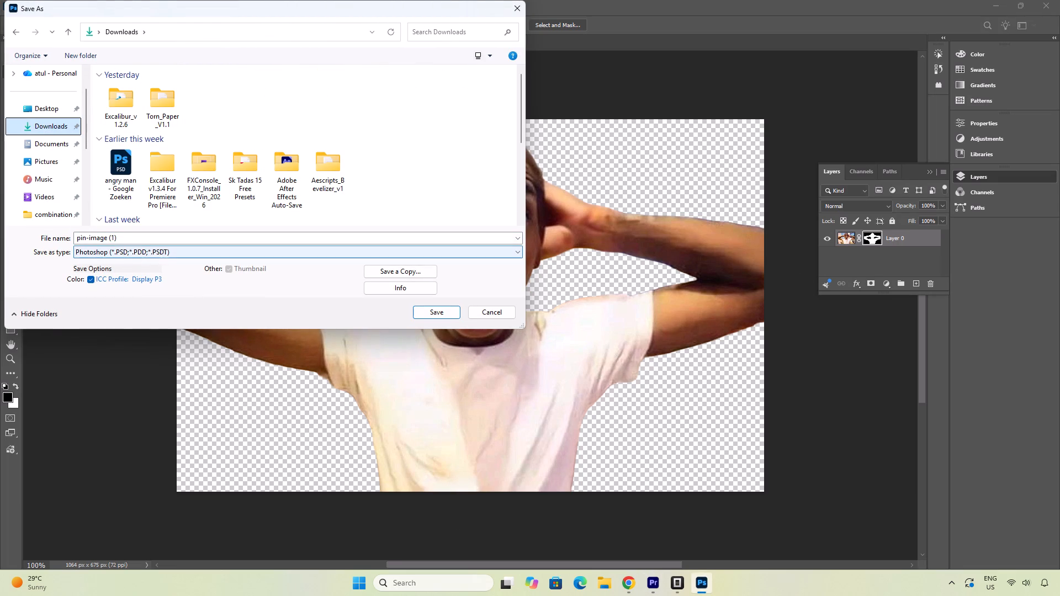
left_click(365, 247)
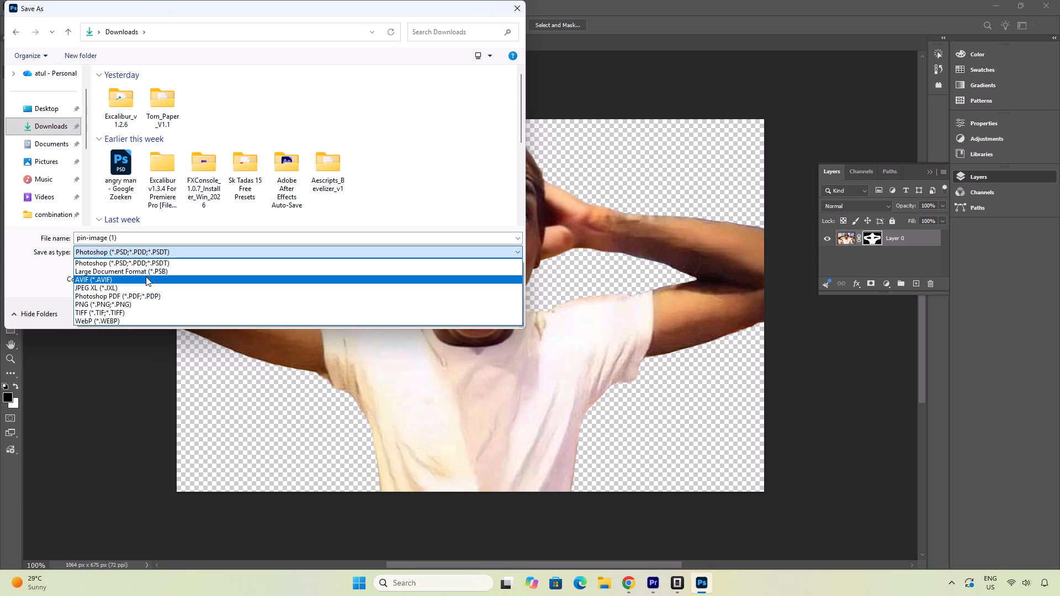
left_click_drag(132, 300, 136, 305)
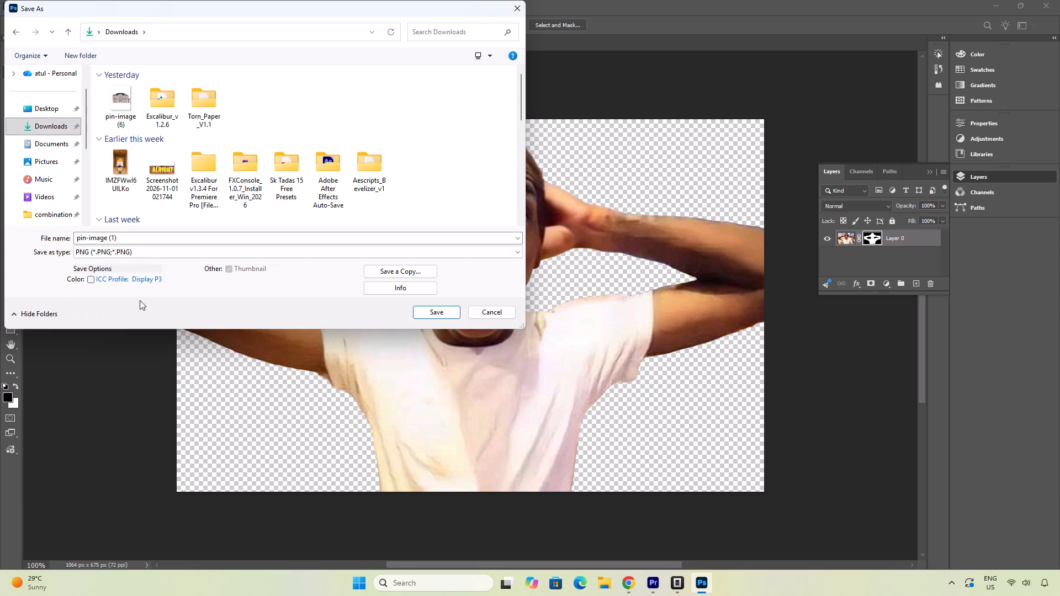
left_click(430, 312)
left_click(566, 290)
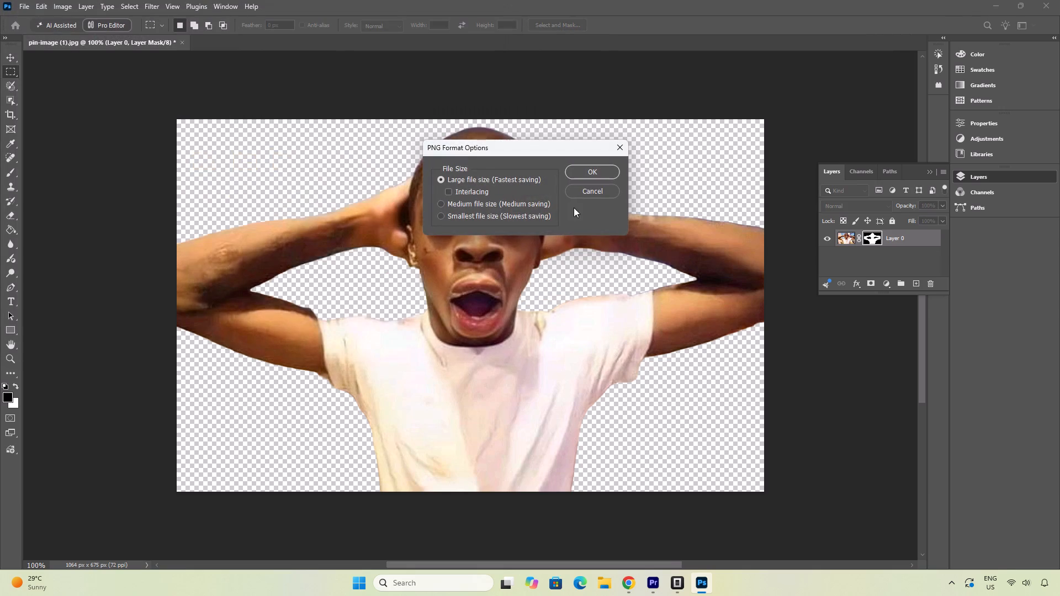
left_click(591, 167)
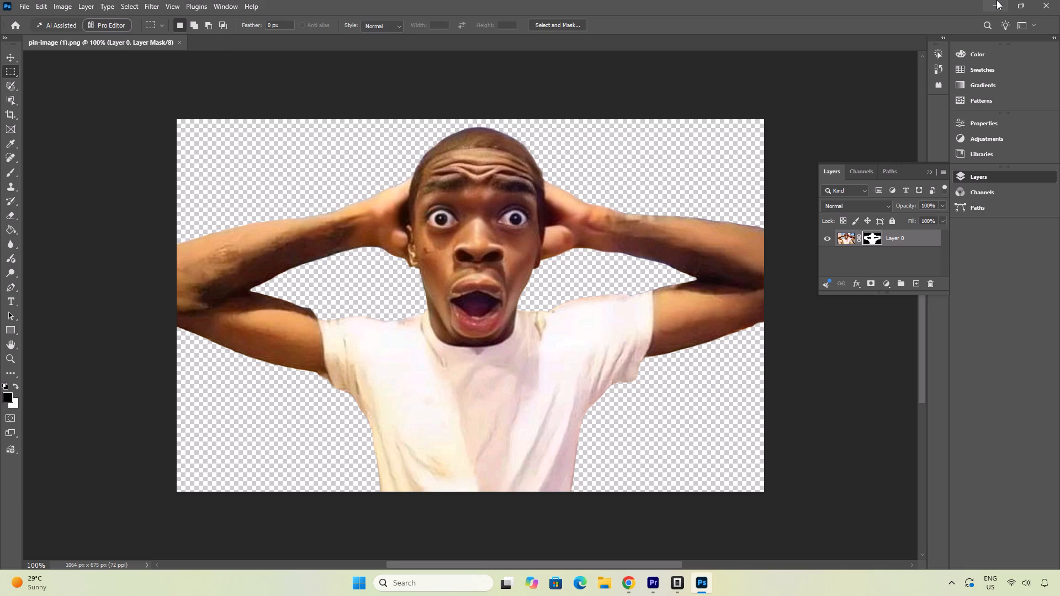
left_click(997, 0)
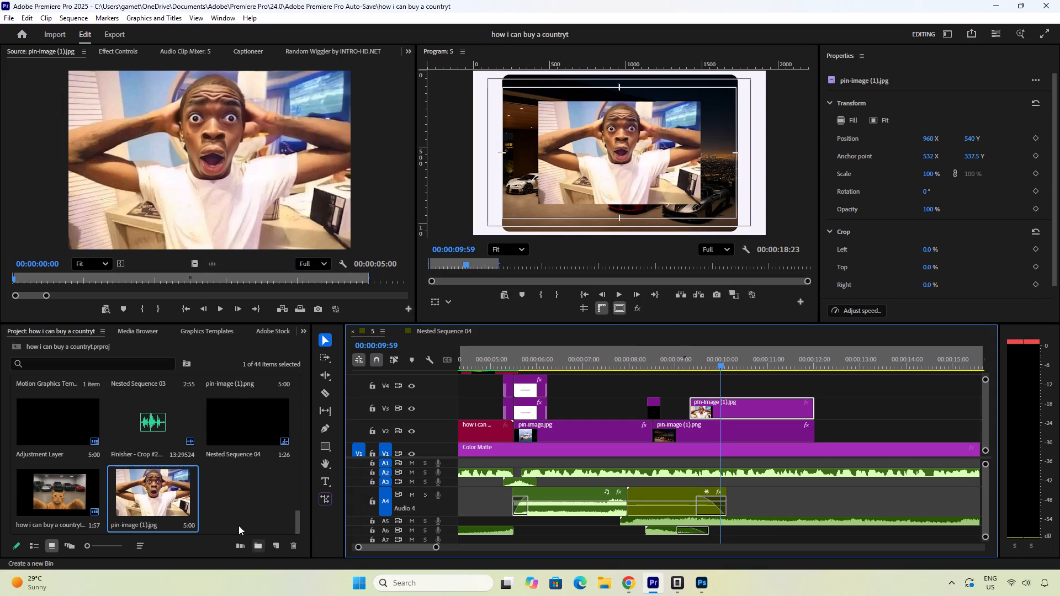
Import the cut-out PNG pin-image (1) from Downloads into the project.
double_click(233, 508)
left_click_drag(120, 129, 830, 457)
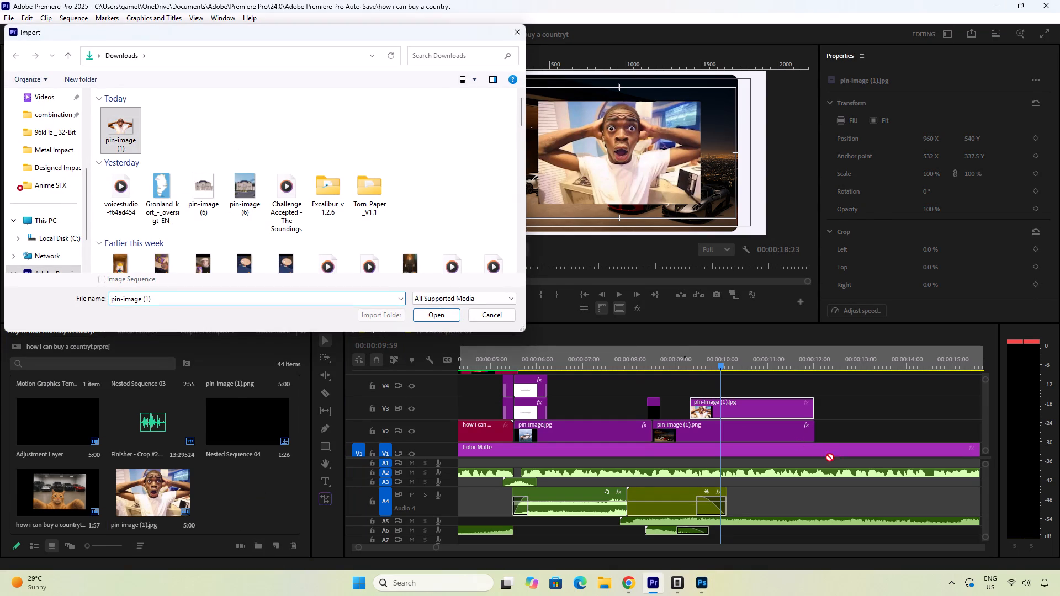
left_click_drag(830, 457, 197, 206)
left_click(442, 315)
Replace the shocked man JPG clip on V3 with the cut-out PNG, trim its end to just past the V2 image clip, and play it.
left_click_drag(255, 497, 698, 419)
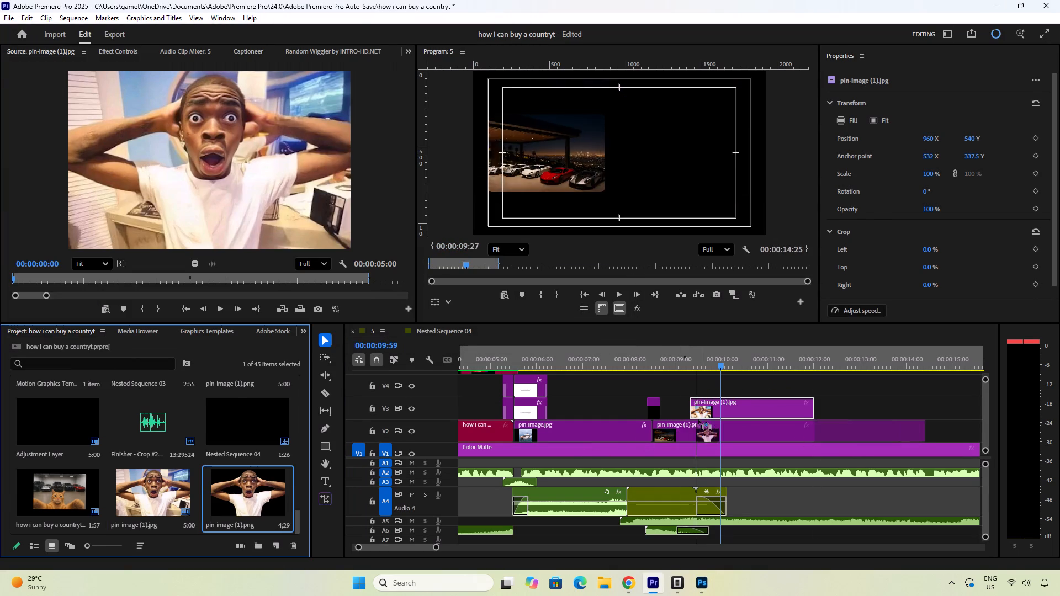
left_click_drag(698, 419, 690, 403)
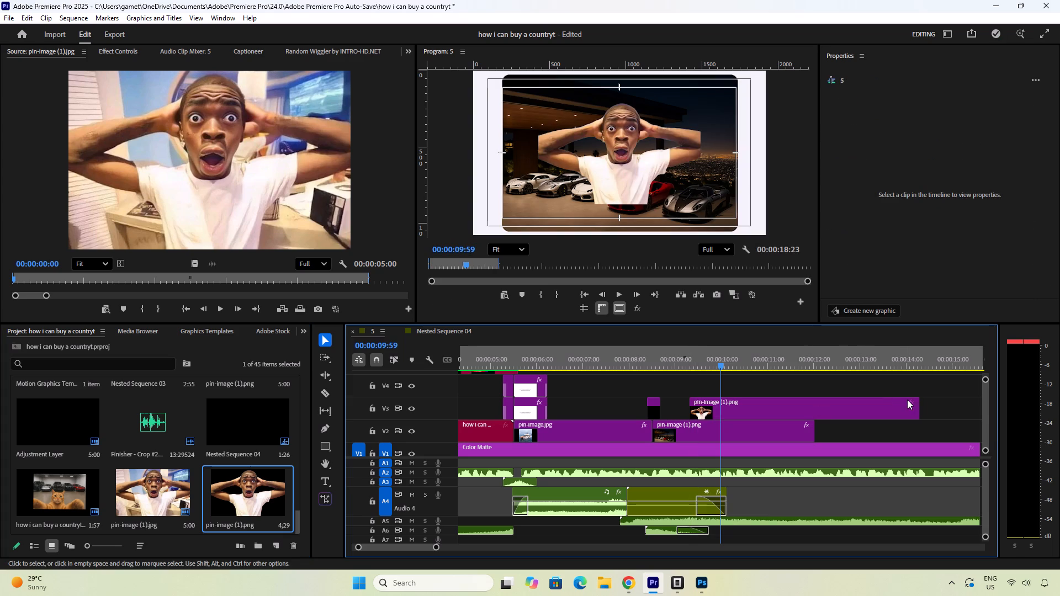
left_click_drag(924, 406, 826, 407)
left_click(861, 406)
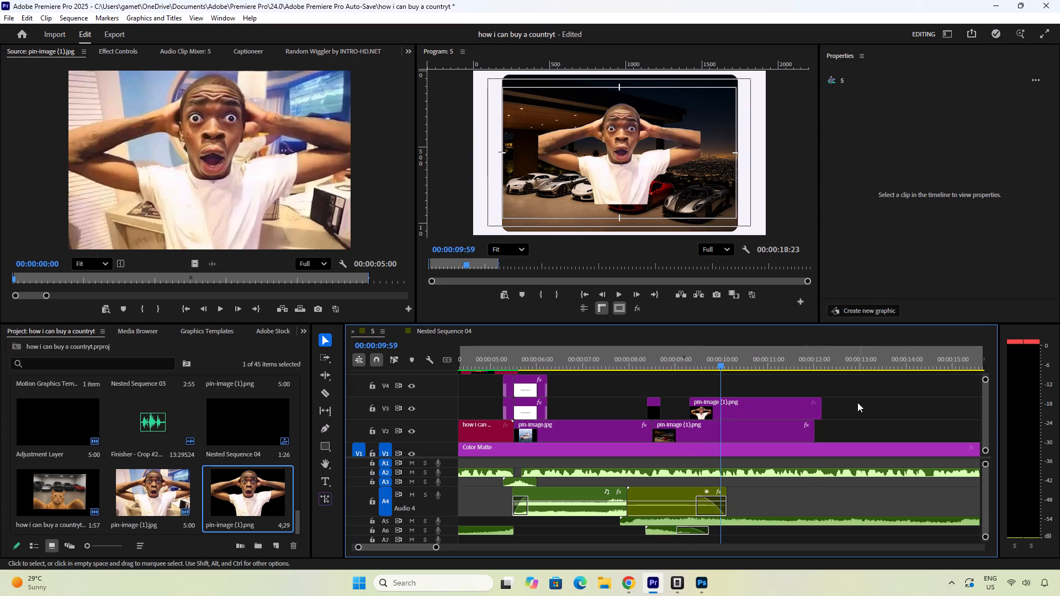
left_click_drag(739, 363, 685, 363)
key("space")
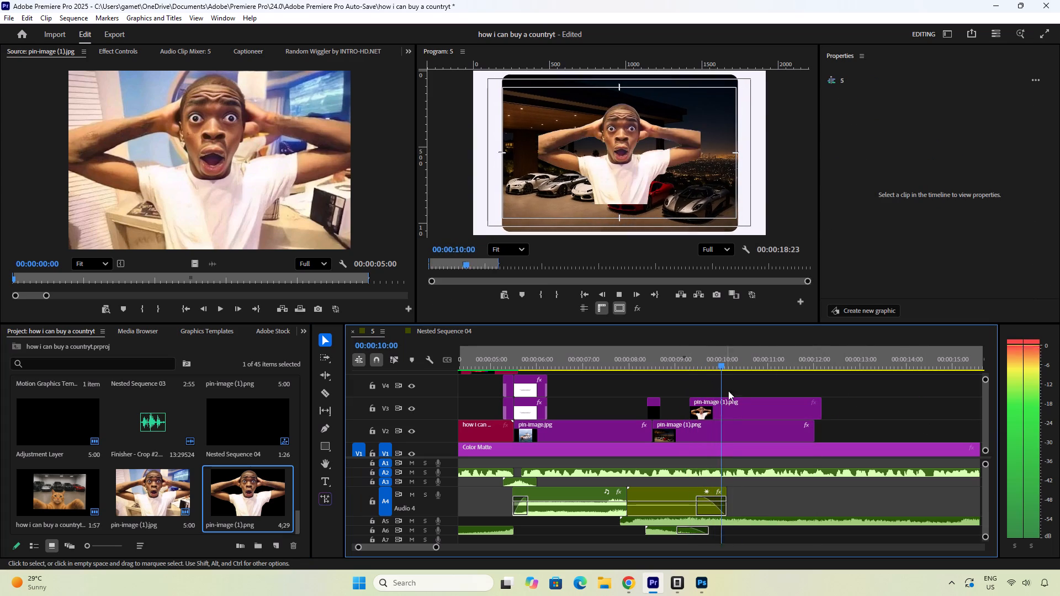
key("space")
Apply the 03. Slide In Up preset to the cut-out PNG clip on V3 and play the result.
left_click(735, 406)
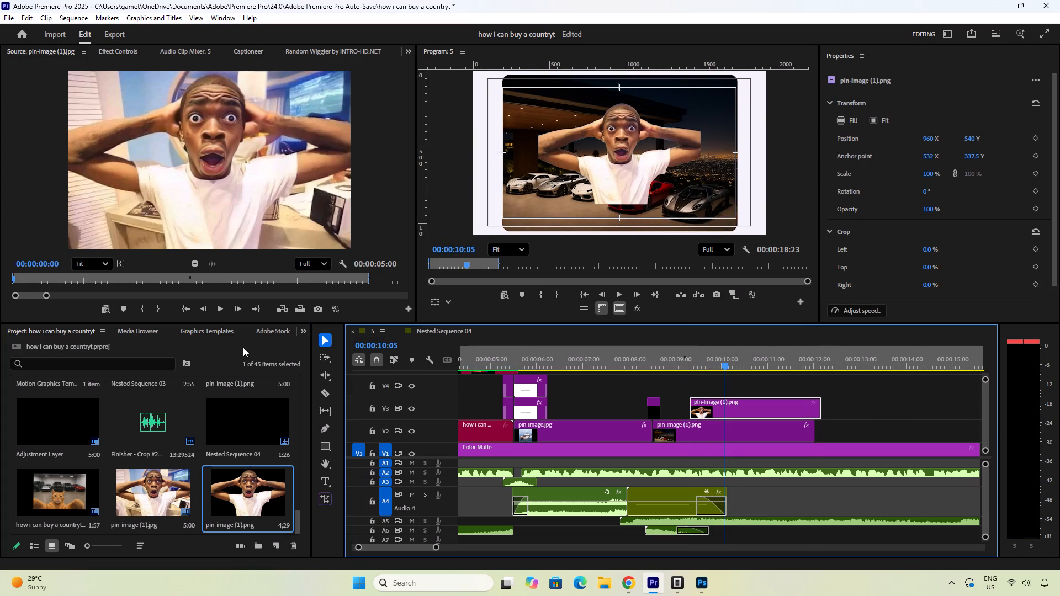
left_click(303, 332)
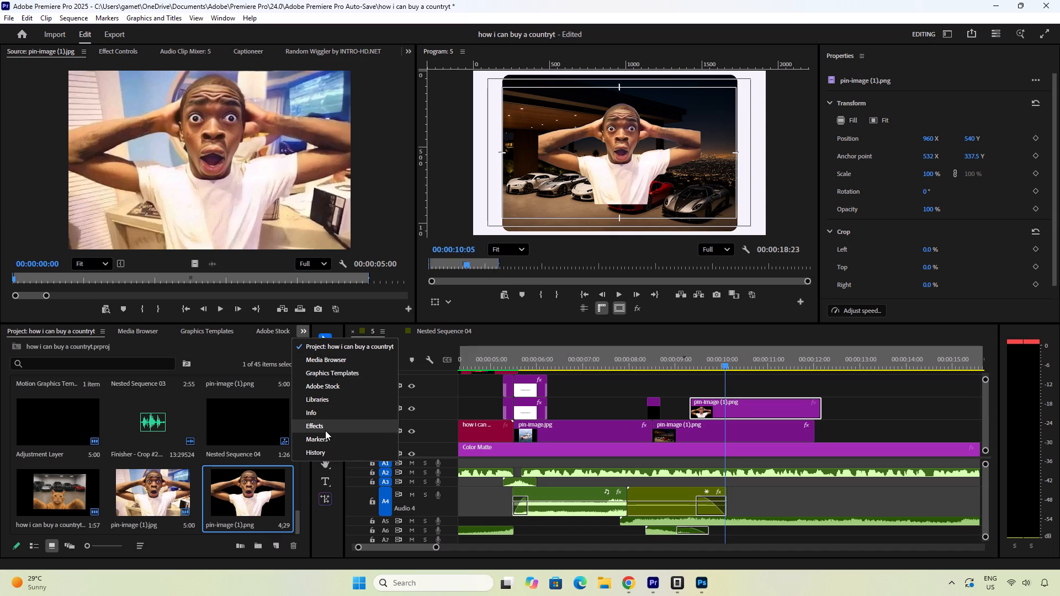
left_click(325, 432)
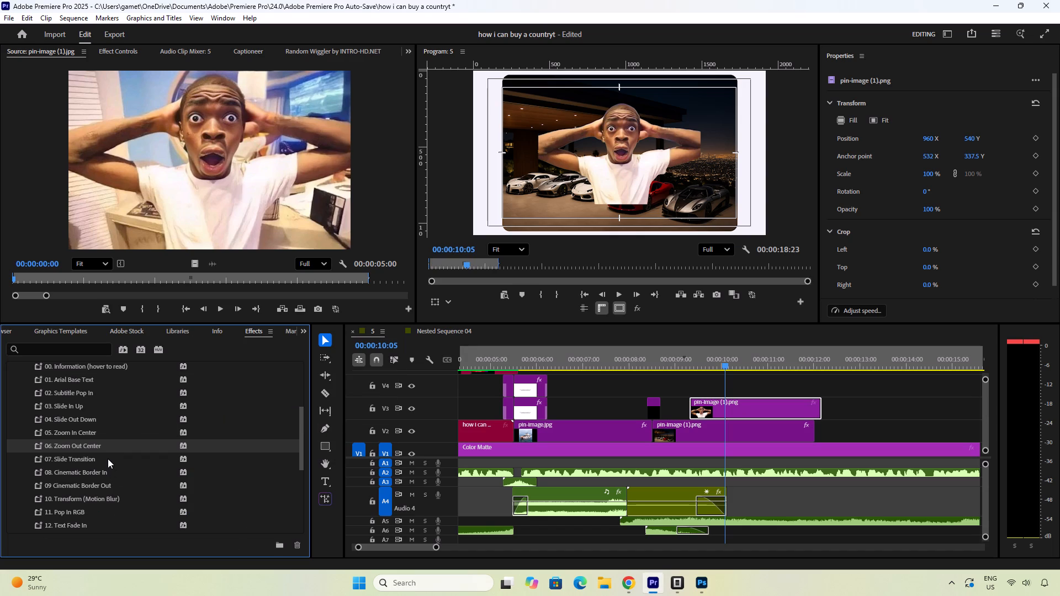
left_click_drag(79, 407, 743, 391)
left_click_drag(743, 391, 785, 407)
left_click_drag(709, 363, 683, 365)
key("space")
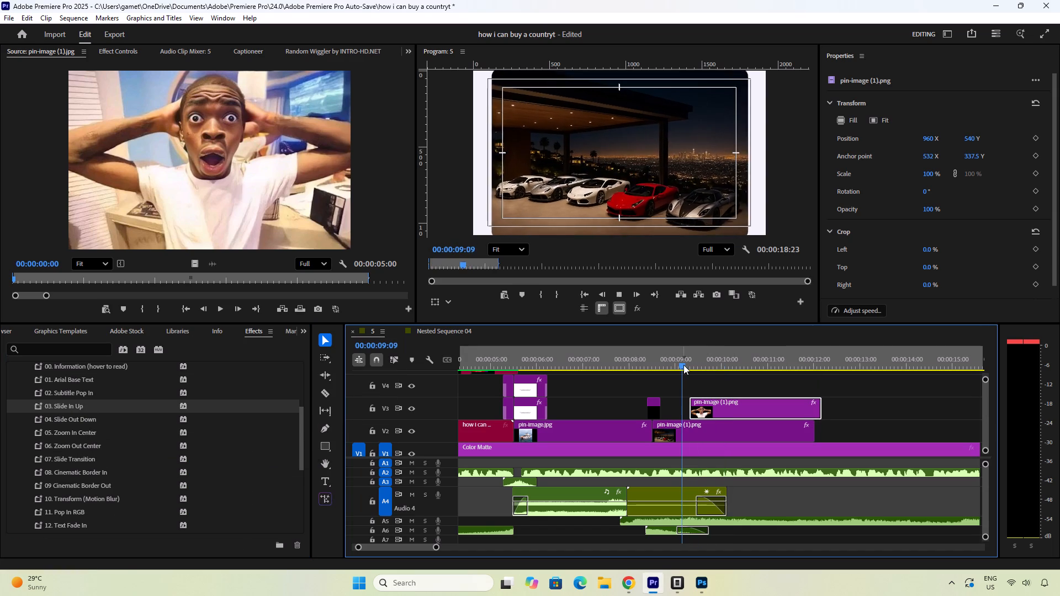
key("space")
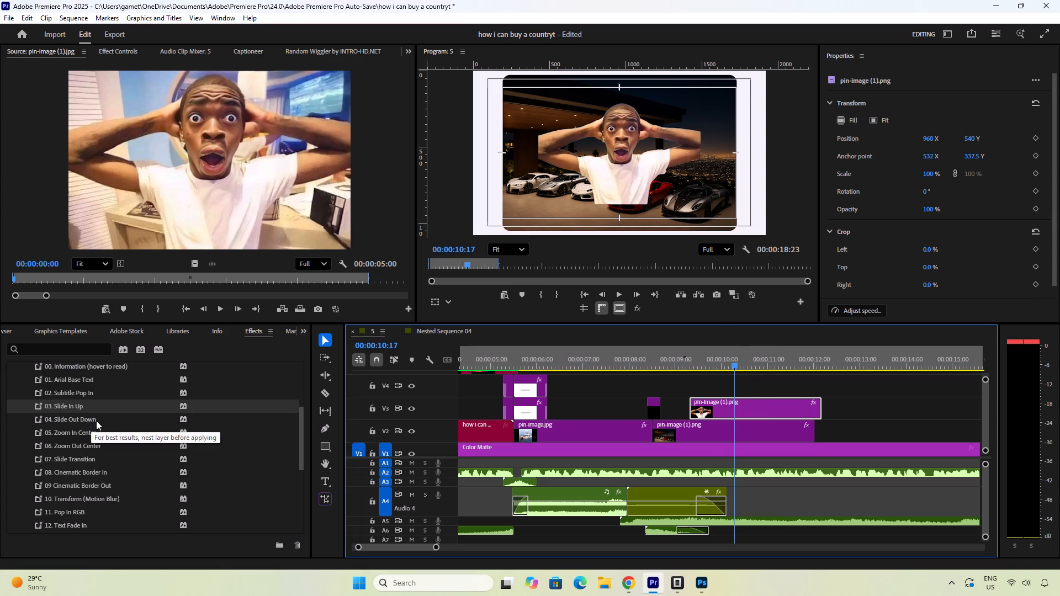
Add the 05. Zoom In Center preset to the cut-out clip on V3 and play the combined animation.
scroll(97, 422, "down", 1)
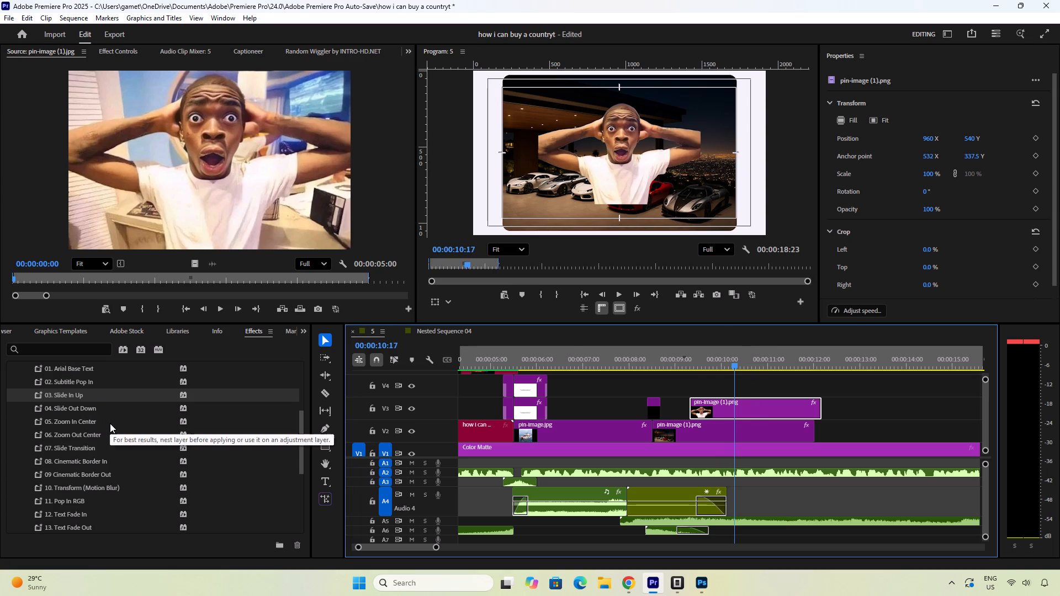
scroll(110, 423, "down", 1)
left_click_drag(94, 409, 784, 408)
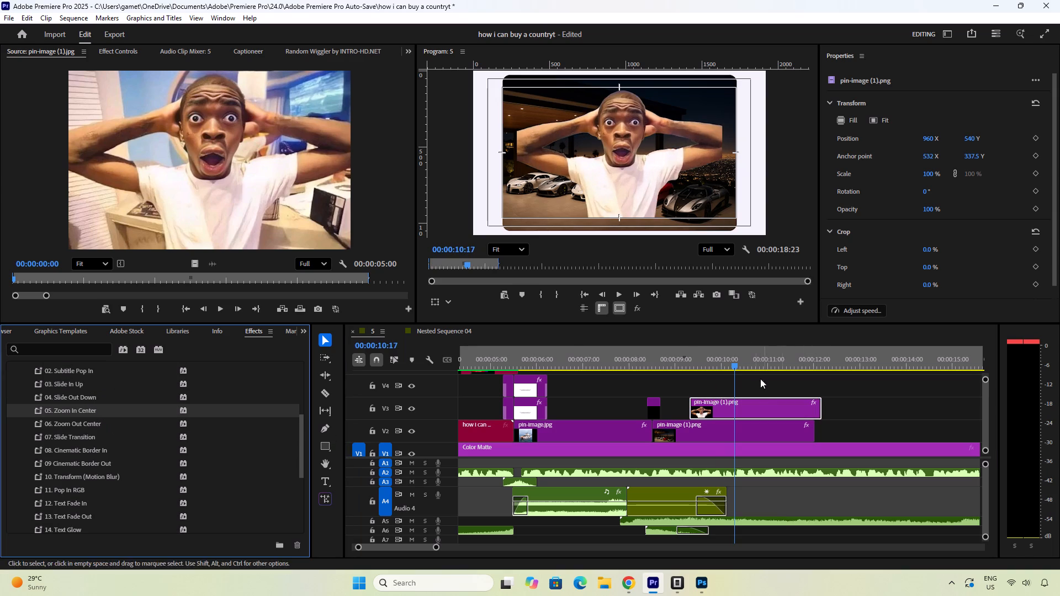
left_click_drag(722, 356, 681, 359)
key("space")
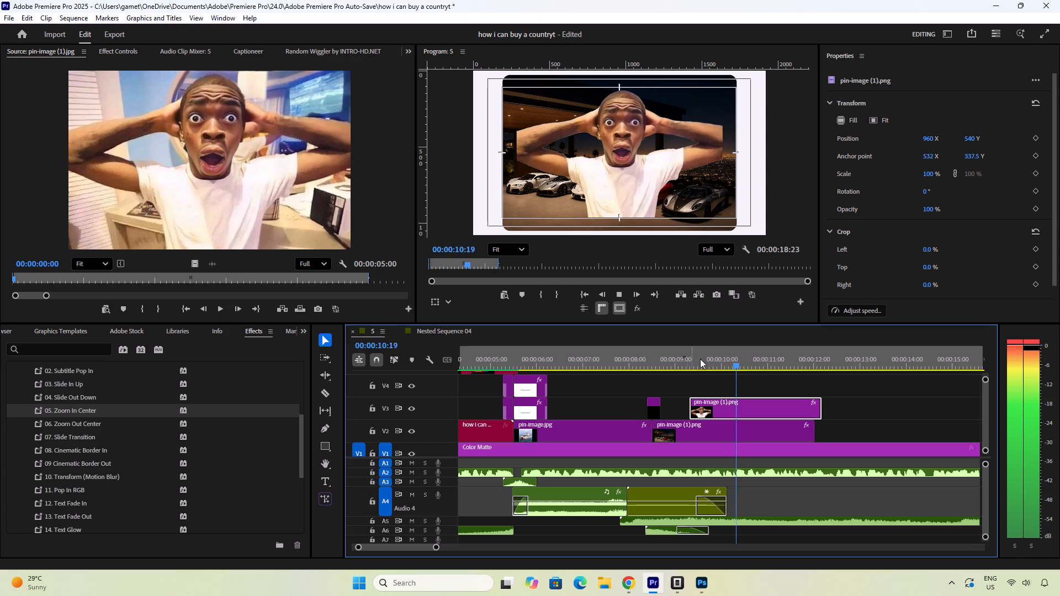
key("space")
left_click_drag(740, 355, 720, 357)
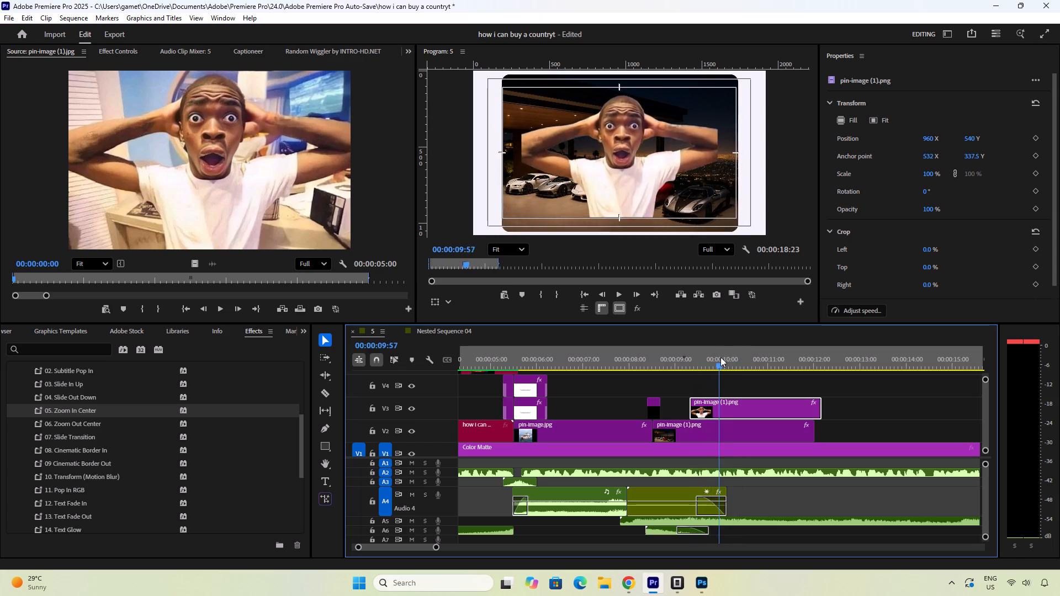
left_click_drag(720, 357, 697, 359)
key("space")
key("space")
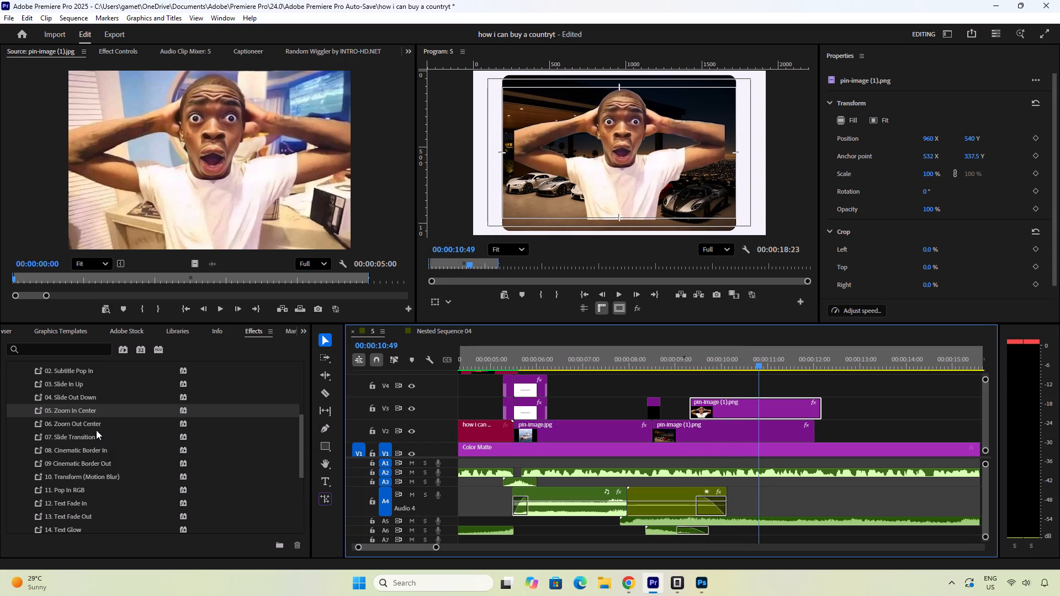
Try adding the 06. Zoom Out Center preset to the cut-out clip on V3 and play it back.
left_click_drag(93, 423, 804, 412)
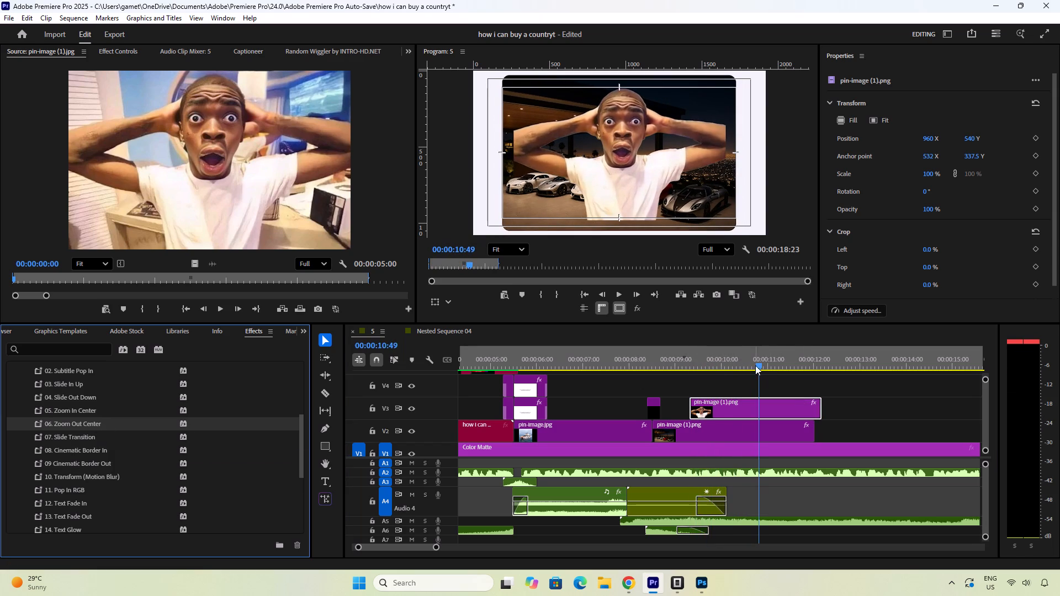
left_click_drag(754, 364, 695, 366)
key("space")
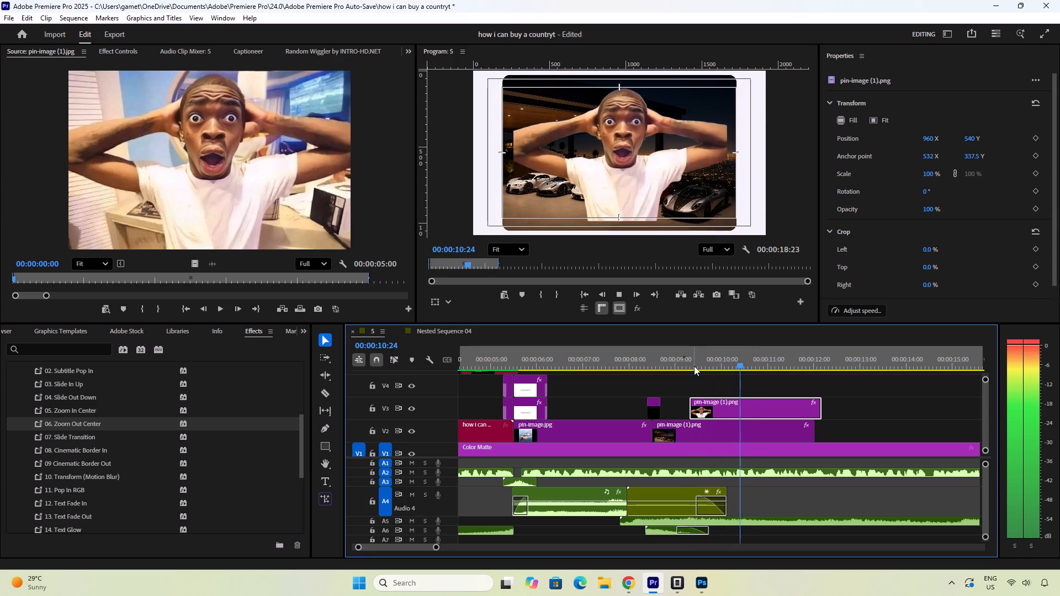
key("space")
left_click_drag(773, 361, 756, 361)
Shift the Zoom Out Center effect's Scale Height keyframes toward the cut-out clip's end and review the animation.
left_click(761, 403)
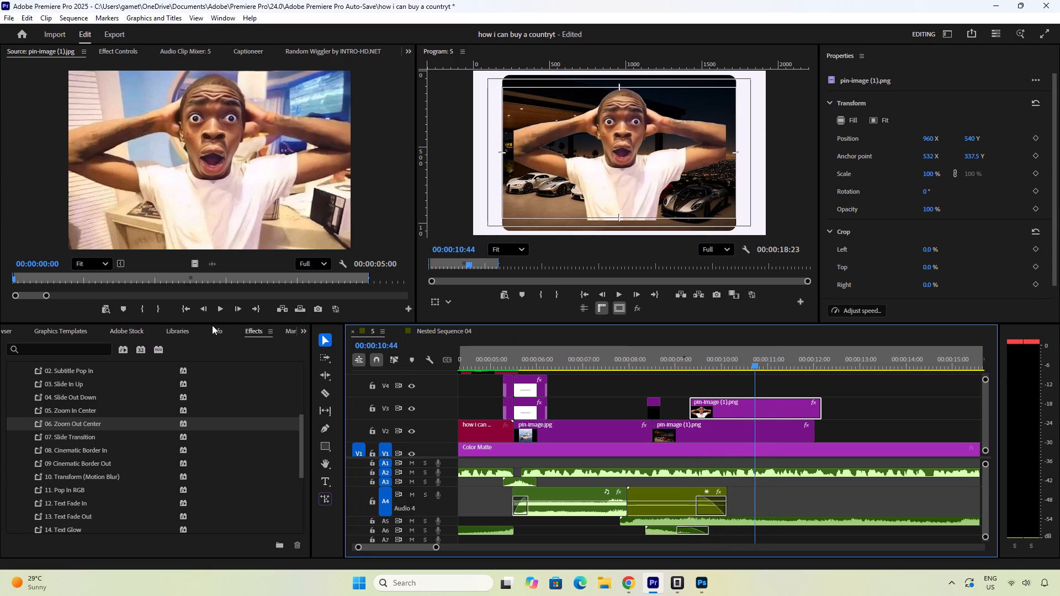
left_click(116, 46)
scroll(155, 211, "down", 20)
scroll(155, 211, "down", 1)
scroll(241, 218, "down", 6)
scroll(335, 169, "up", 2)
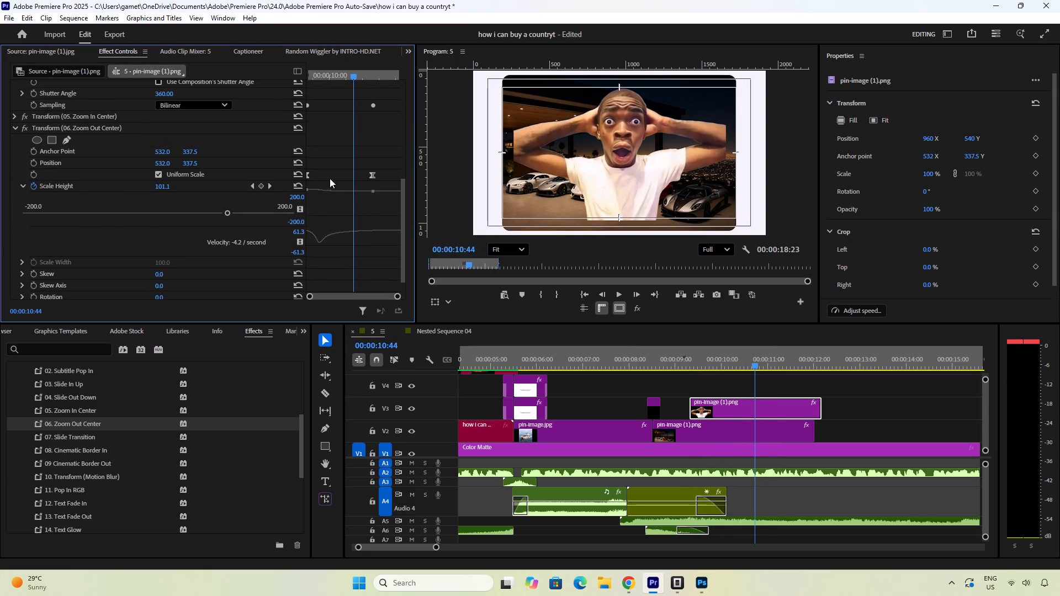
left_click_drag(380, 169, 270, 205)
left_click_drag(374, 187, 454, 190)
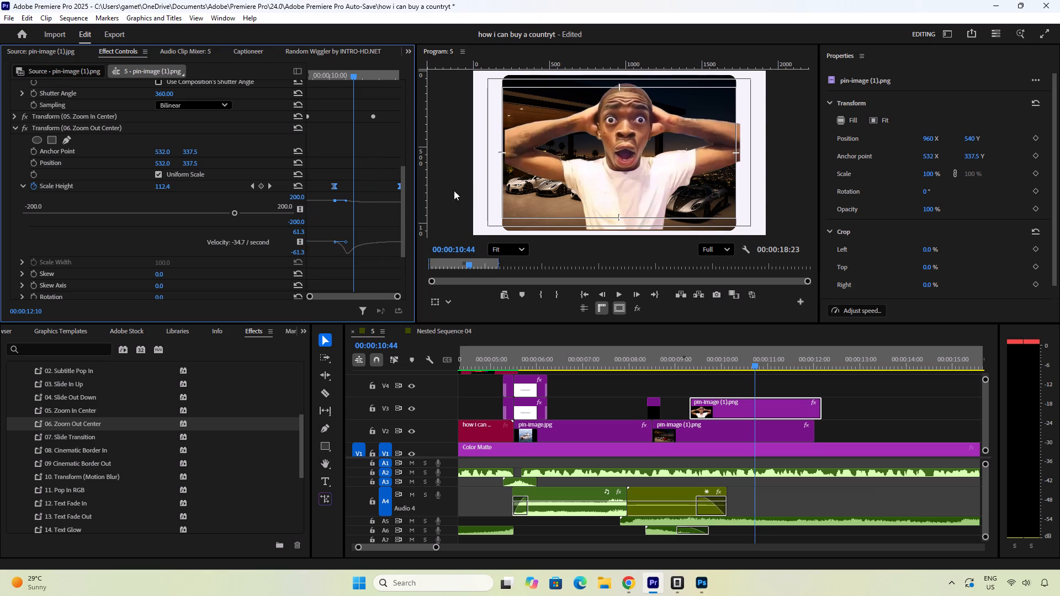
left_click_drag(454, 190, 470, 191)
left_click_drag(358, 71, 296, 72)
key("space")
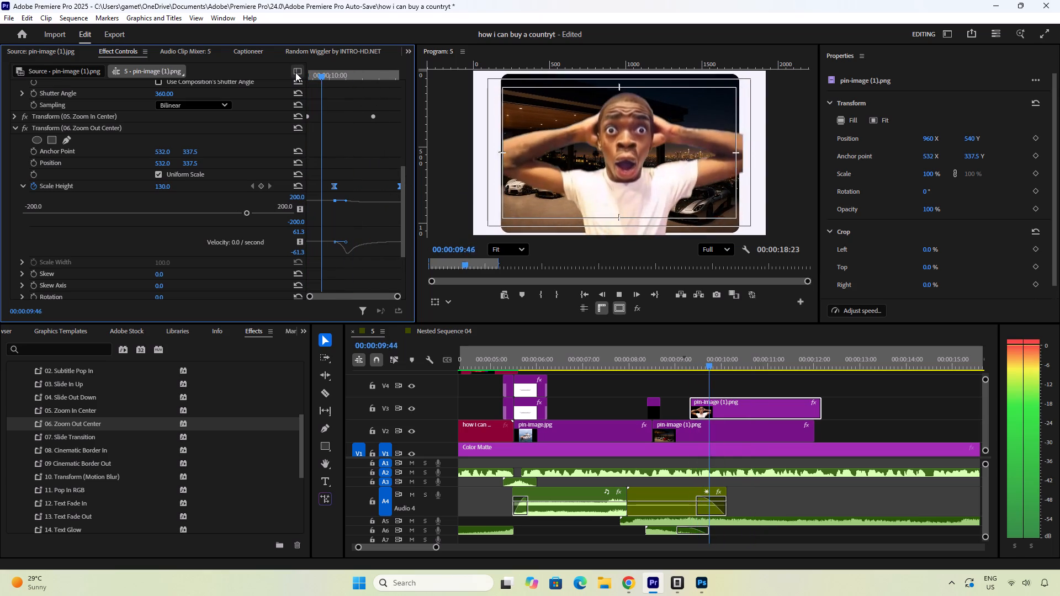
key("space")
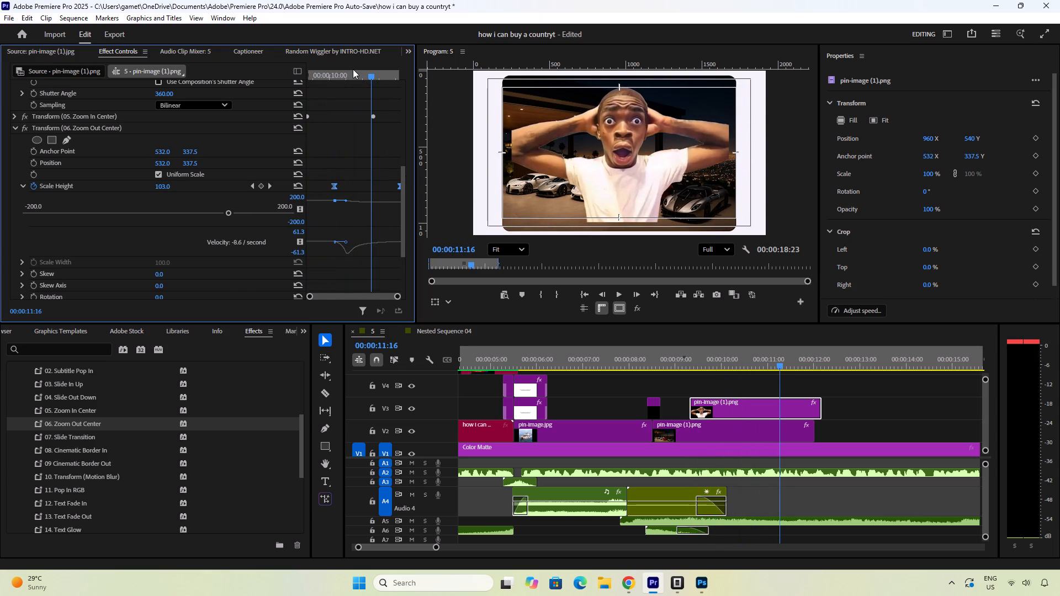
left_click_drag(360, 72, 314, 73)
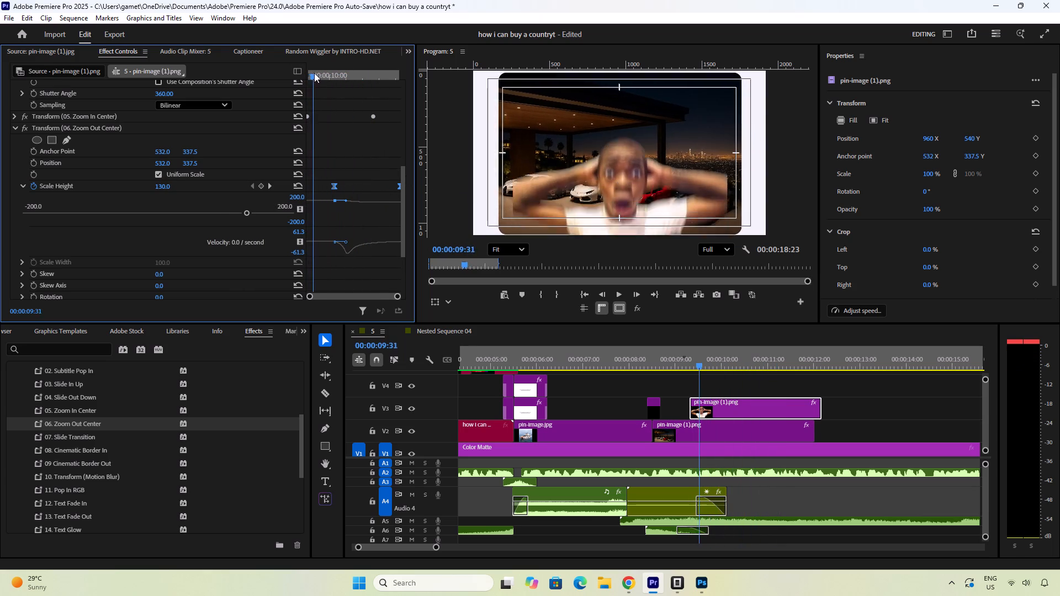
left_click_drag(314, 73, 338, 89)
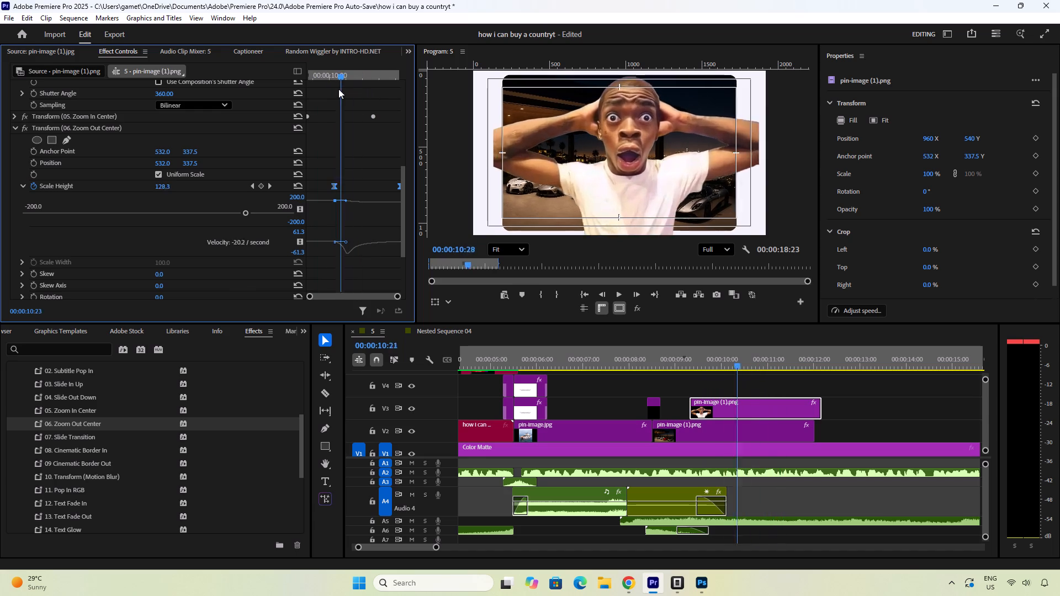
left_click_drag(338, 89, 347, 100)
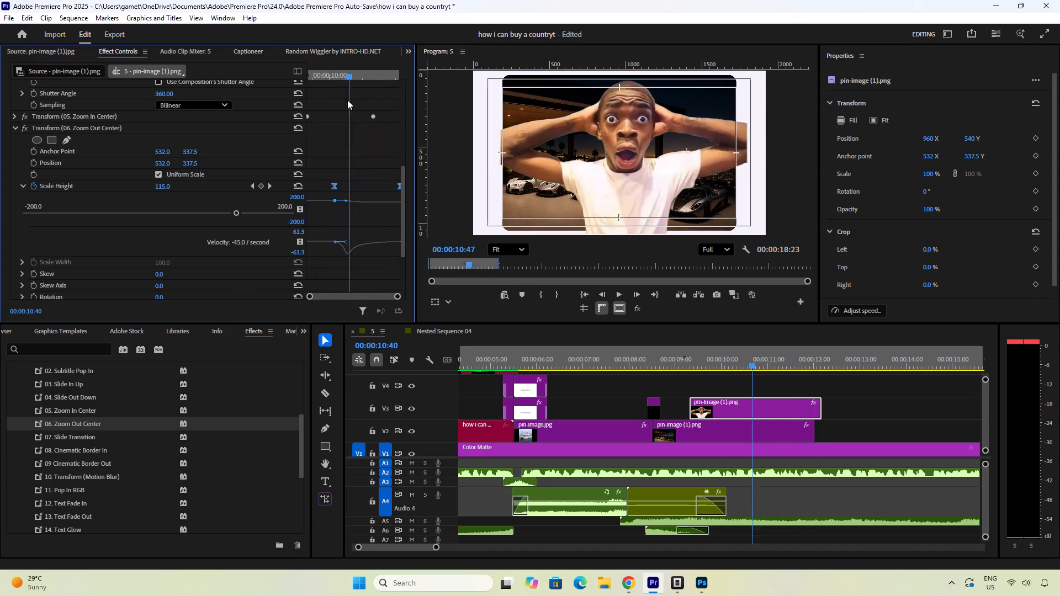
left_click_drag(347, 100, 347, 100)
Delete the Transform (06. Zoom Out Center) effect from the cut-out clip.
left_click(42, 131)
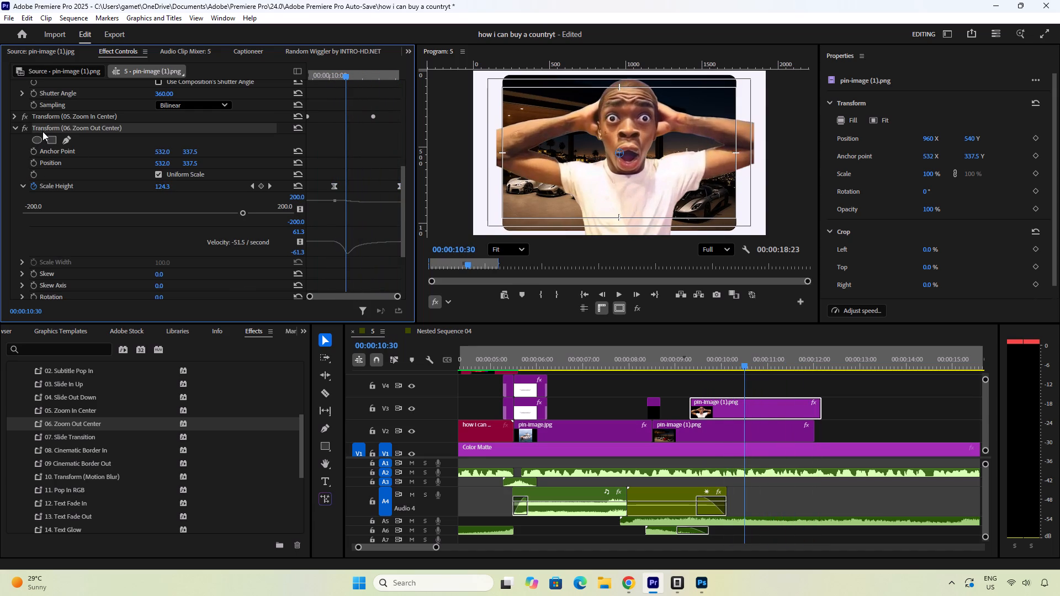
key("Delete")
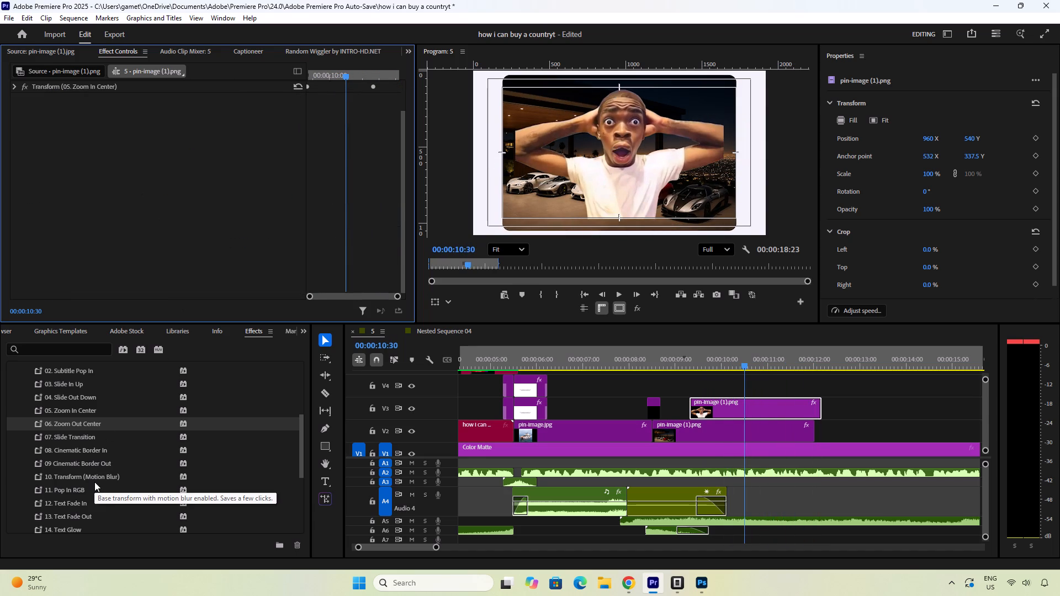
Apply the 13. Text Fade Out preset to the cut-out clip on V3 and play the wipe through its end.
scroll(104, 501, "down", 1)
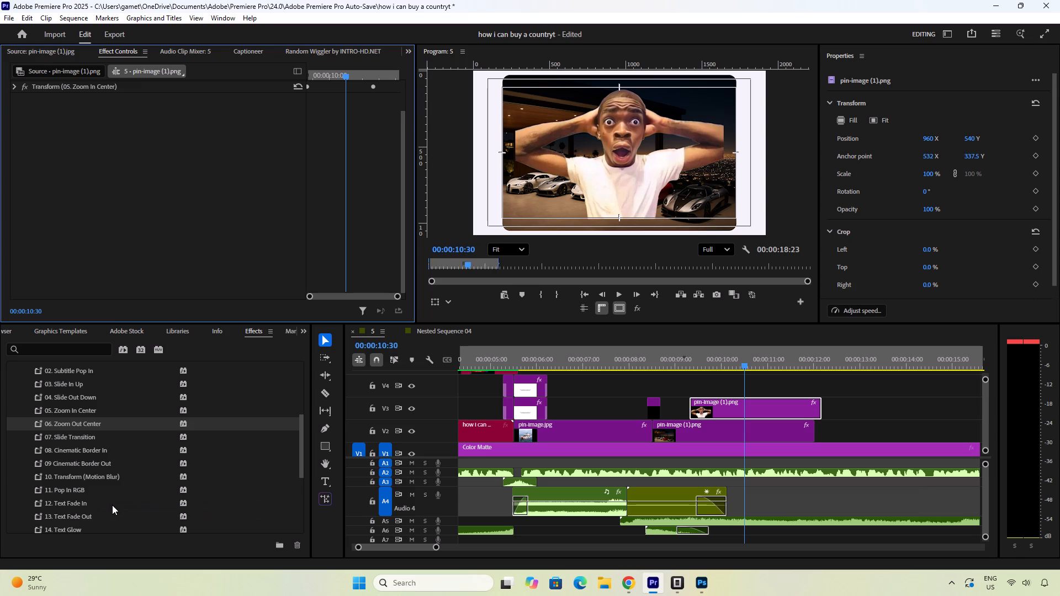
scroll(118, 501, "down", 3)
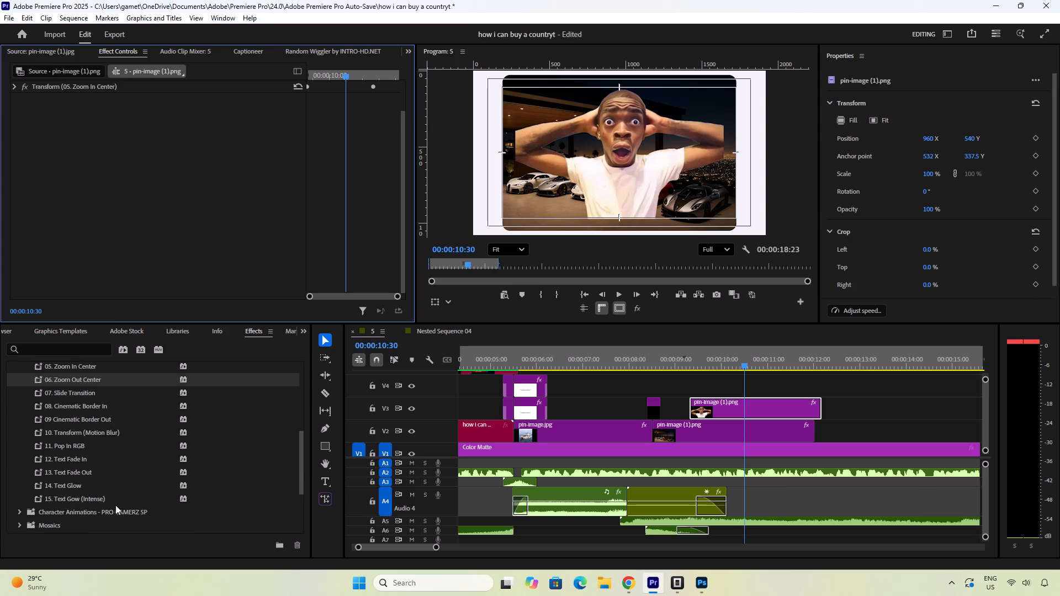
left_click_drag(70, 471, 744, 414)
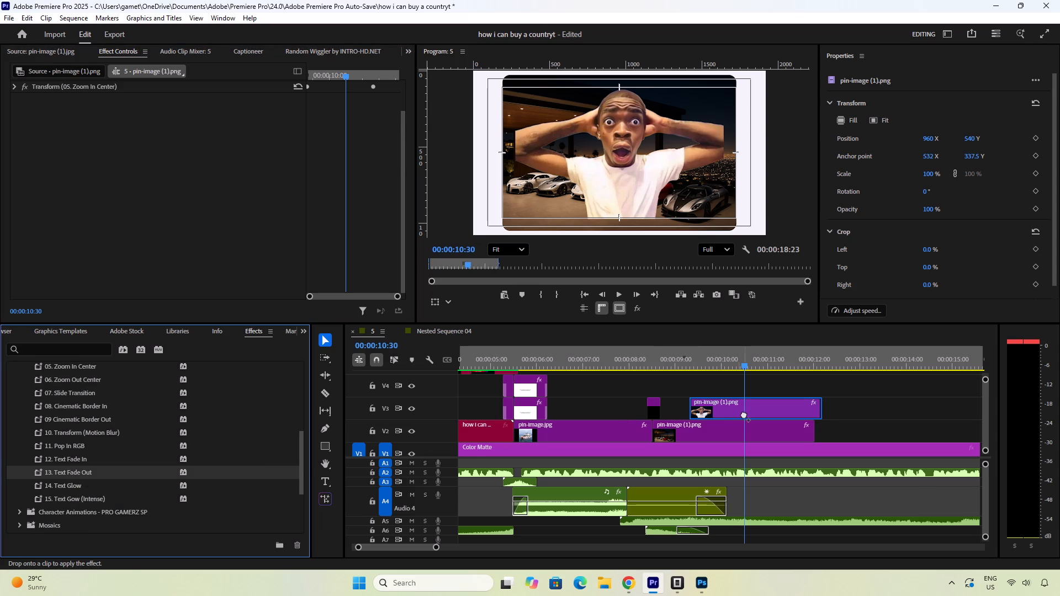
left_click_drag(744, 414, 745, 414)
left_click_drag(341, 77, 301, 75)
key("space")
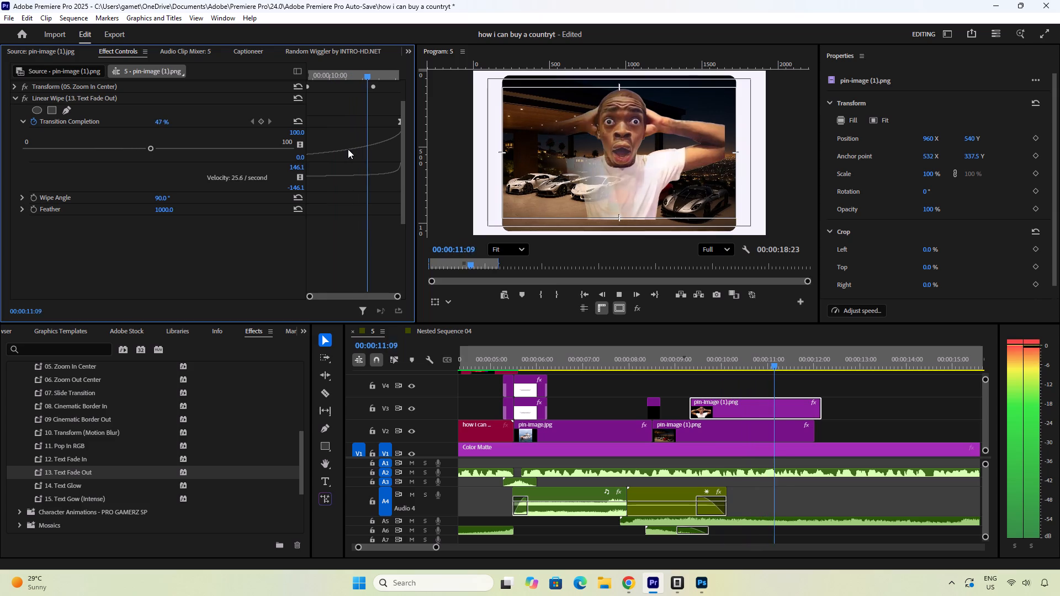
key("space")
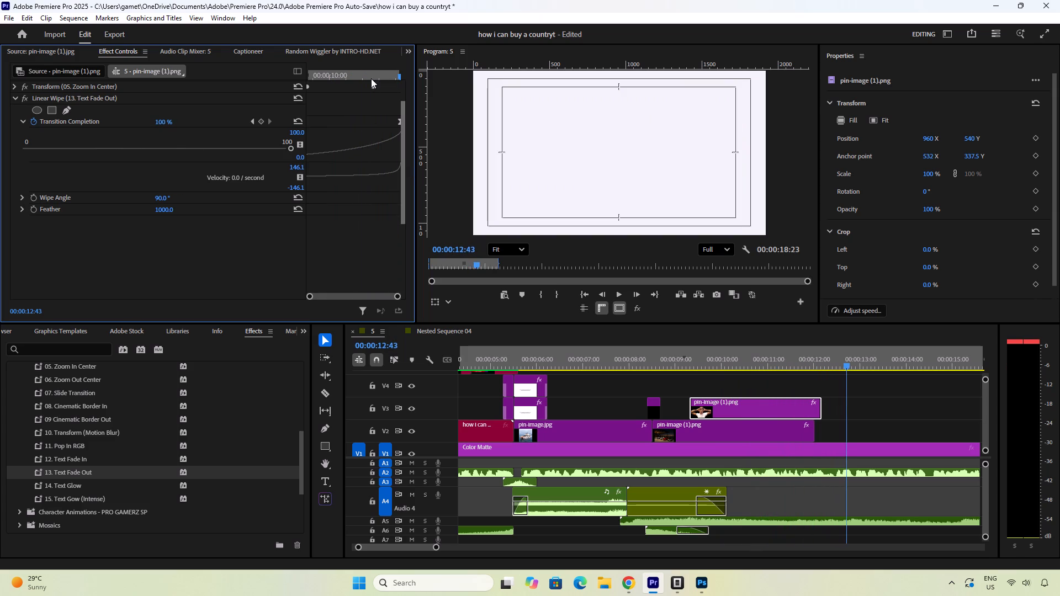
Move the ending Transition Completion keyframe of the cut-out's Linear Wipe slightly earlier and play the fade-out back.
left_click_drag(369, 77, 380, 82)
left_click_drag(397, 120, 395, 120)
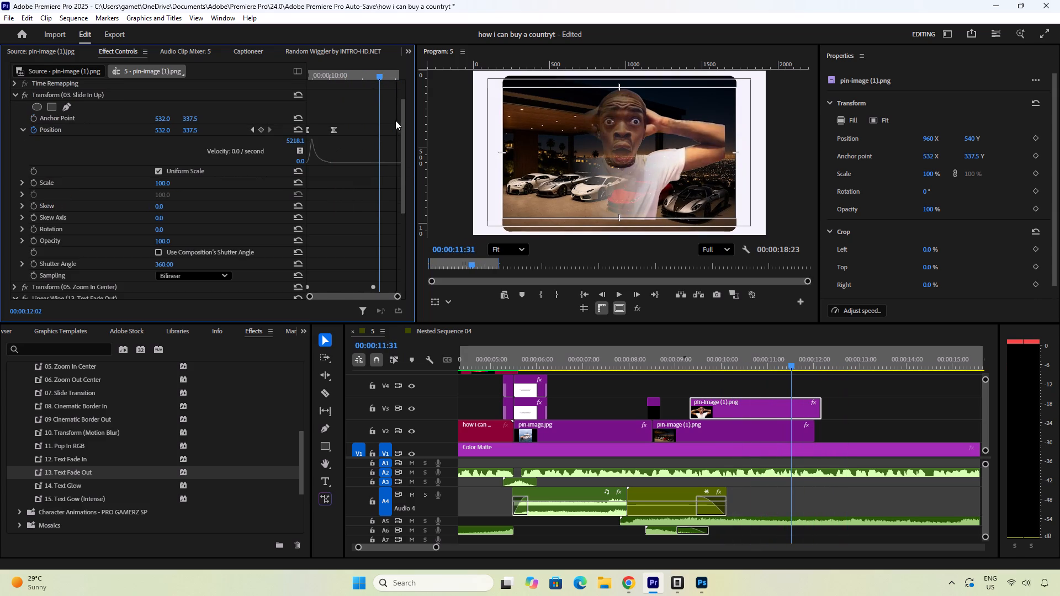
left_click_drag(395, 120, 391, 121)
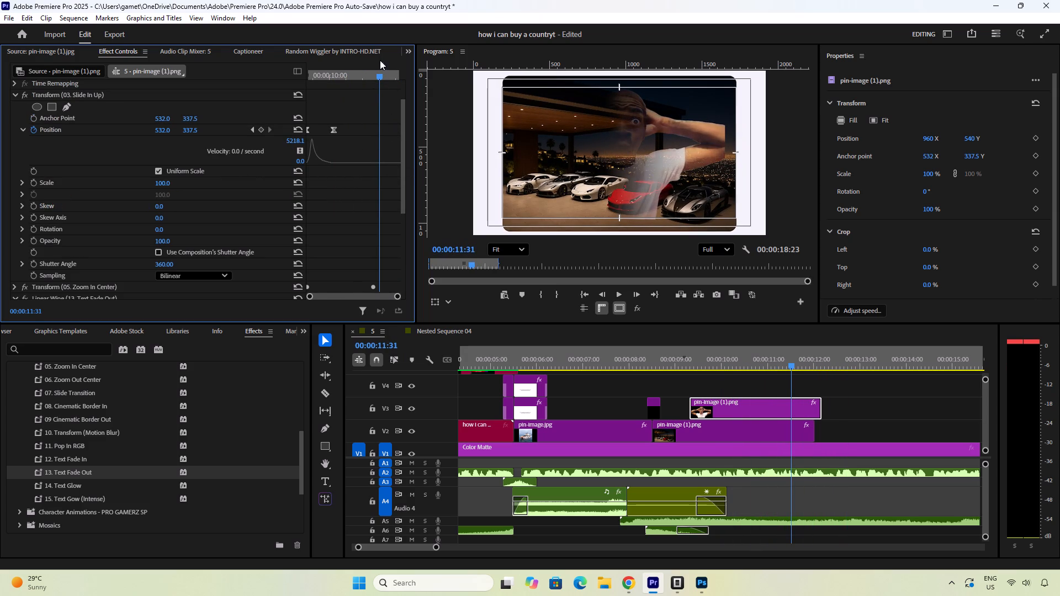
left_click_drag(379, 65, 331, 69)
key("space")
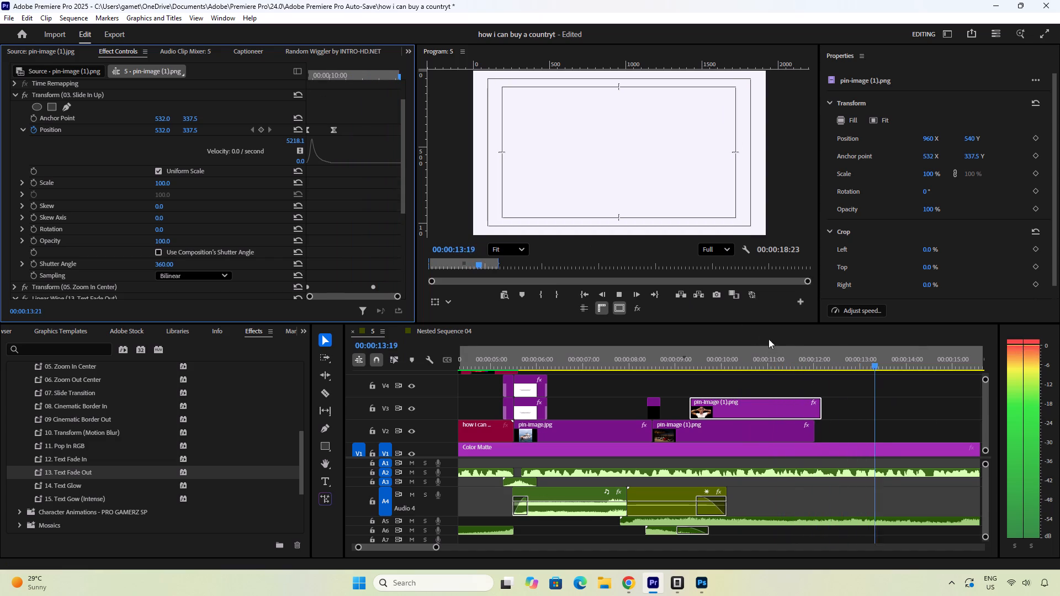
Trim the end of the cut-out clip on V3 to match the car image clip's end on V2, and play the ending.
left_click_drag(789, 347, 813, 352)
left_click_drag(820, 413, 820, 413)
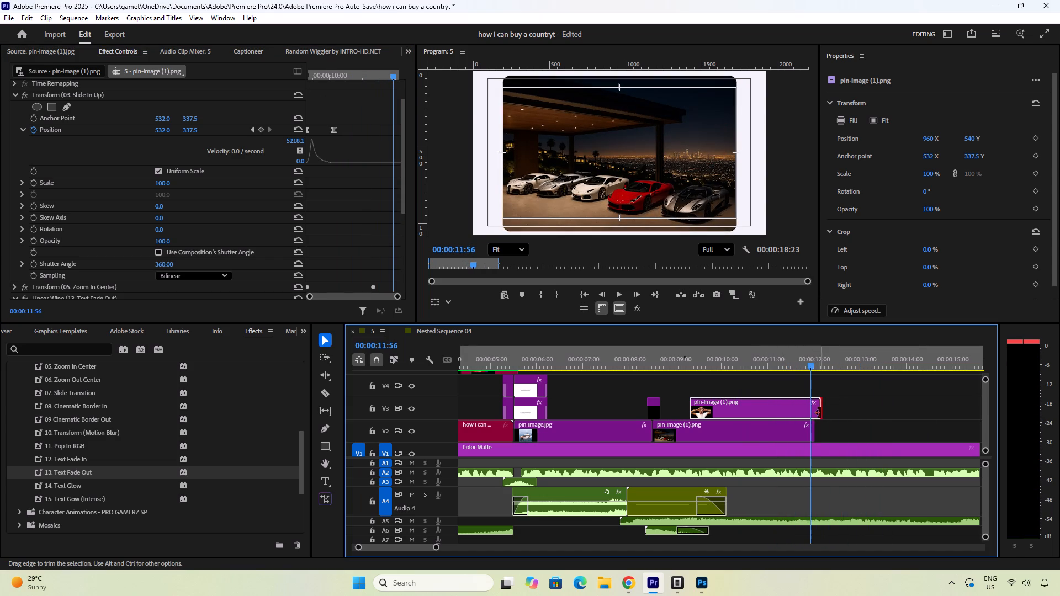
left_click_drag(820, 413, 812, 413)
left_click_drag(797, 347, 777, 349)
key("space")
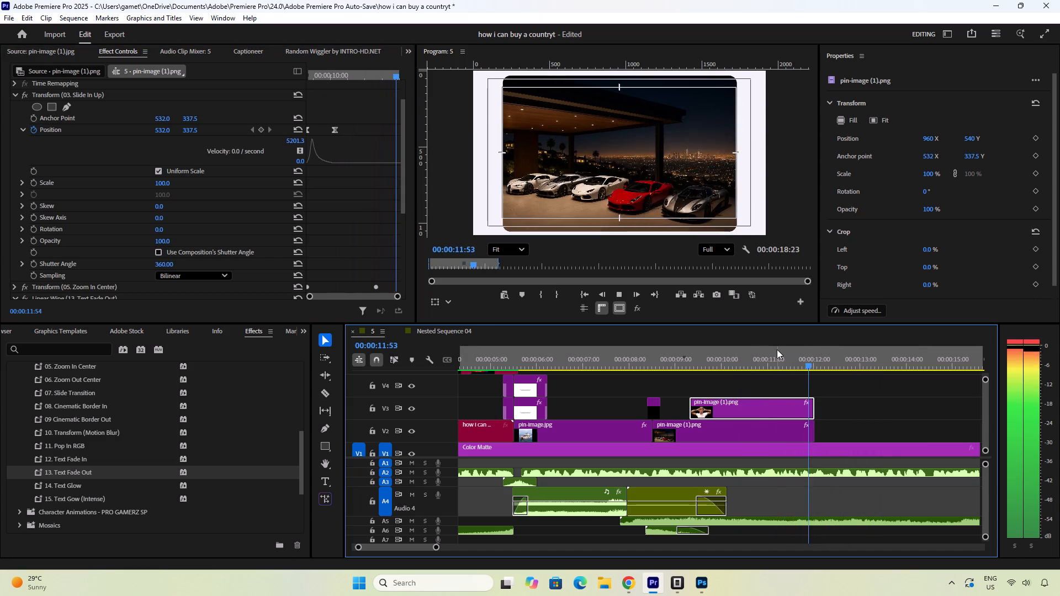
key("space")
key("space")
scroll(841, 404, "down", 3)
key("space")
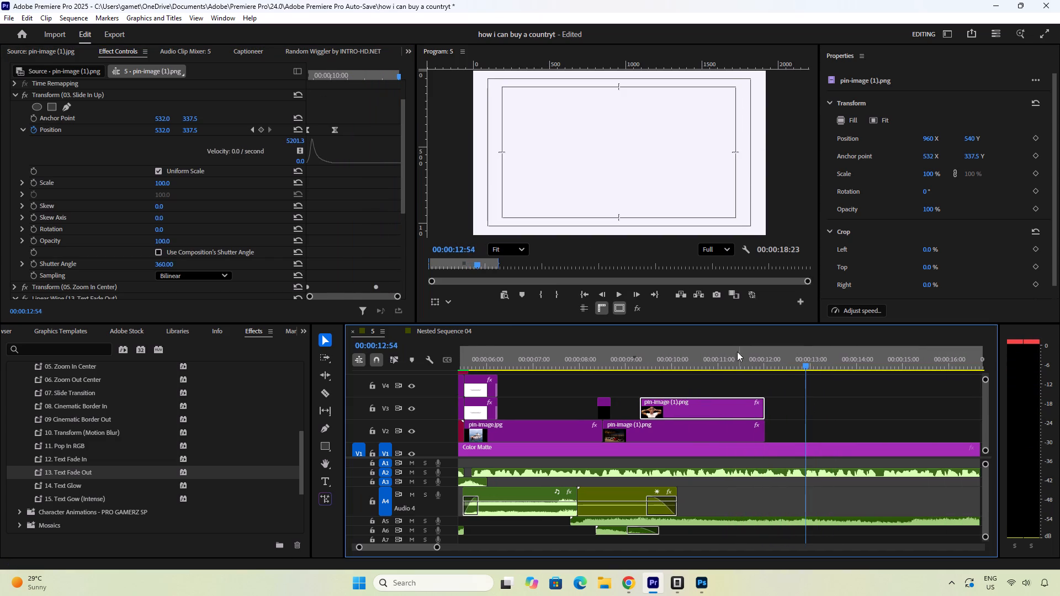
left_click_drag(725, 354, 588, 370)
key("space")
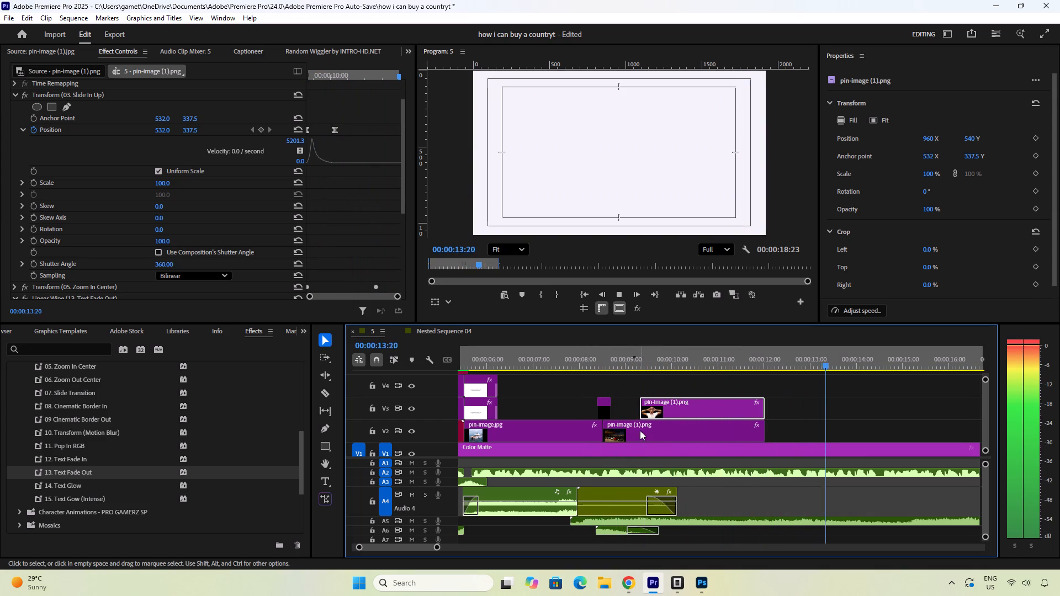
scroll(701, 440, "down", 7, "alt")
scroll(771, 429, "up", 1)
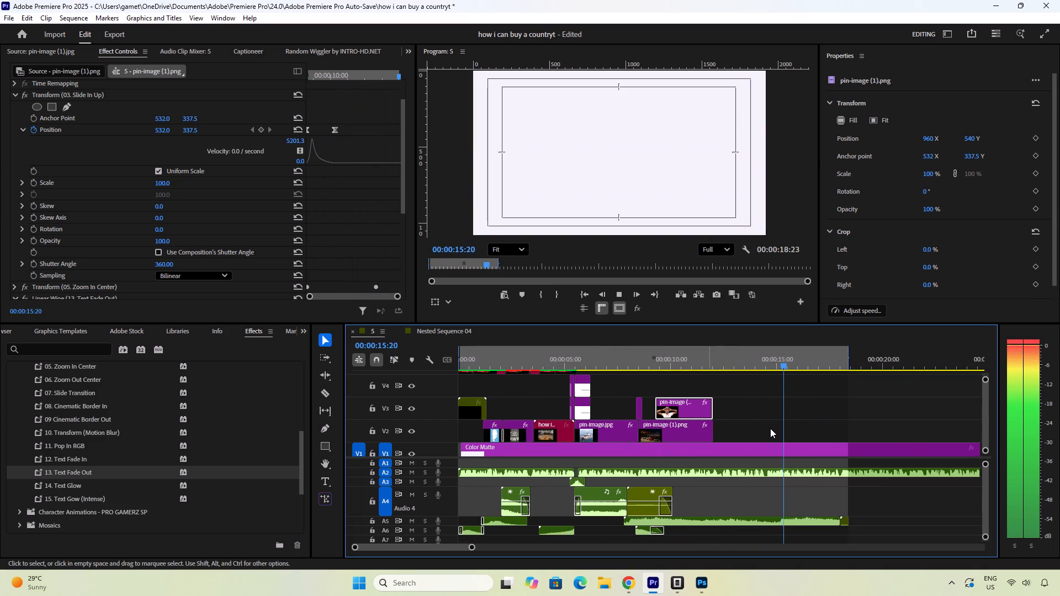
left_click(739, 391)
left_click(717, 360)
key("space")
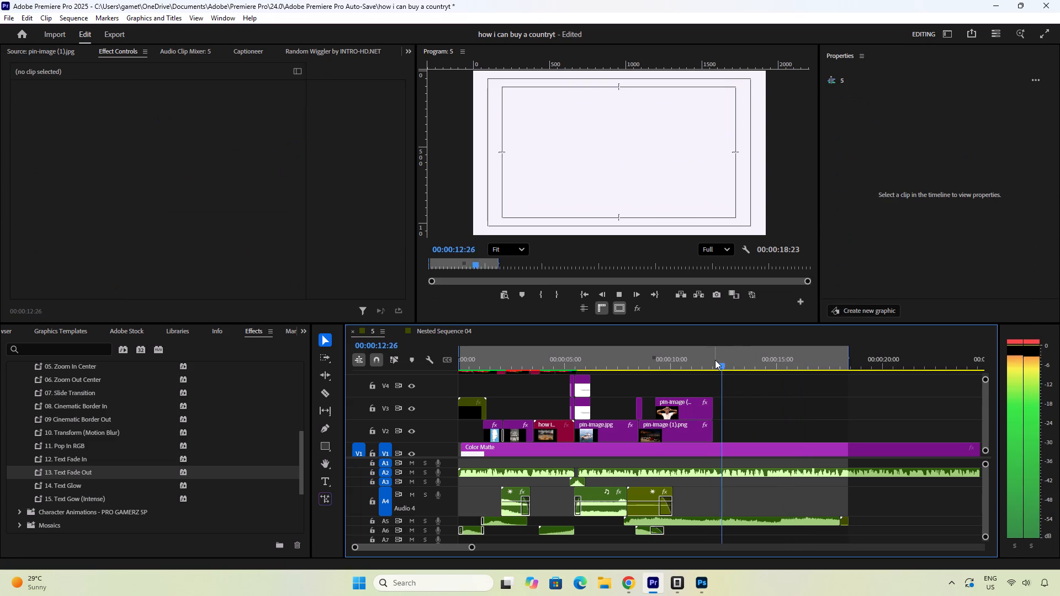
left_click_drag(714, 360, 694, 363)
key("space")
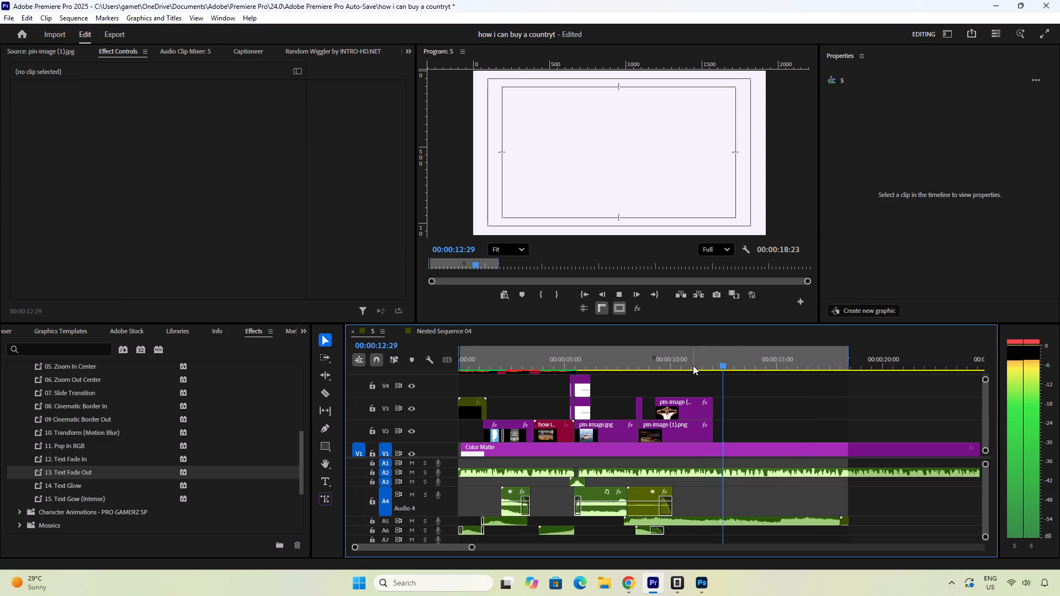
left_click_drag(671, 366, 423, 359)
key("space")
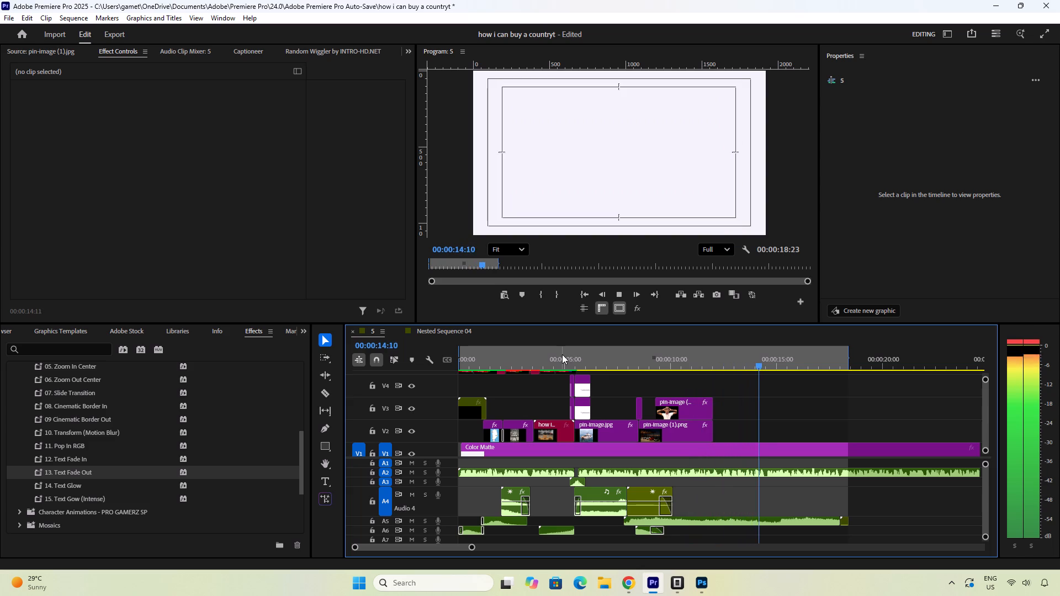
left_click(712, 365)
key("space")
left_click_drag(715, 364, 684, 365)
key("space")
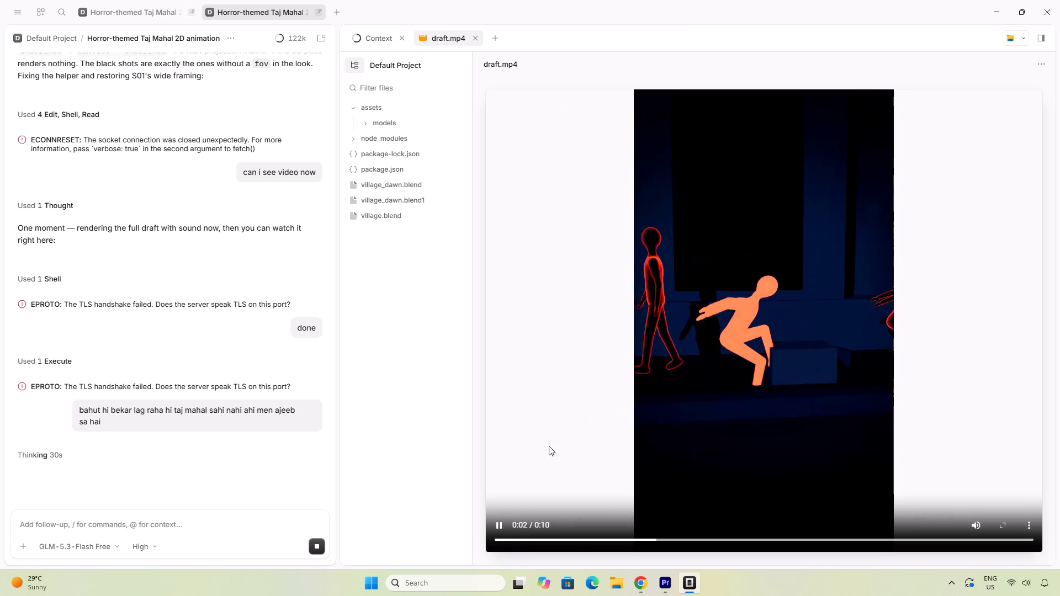
left_click(500, 525)
scroll(778, 399, "down", 5)
scroll(844, 327, "up", 5)
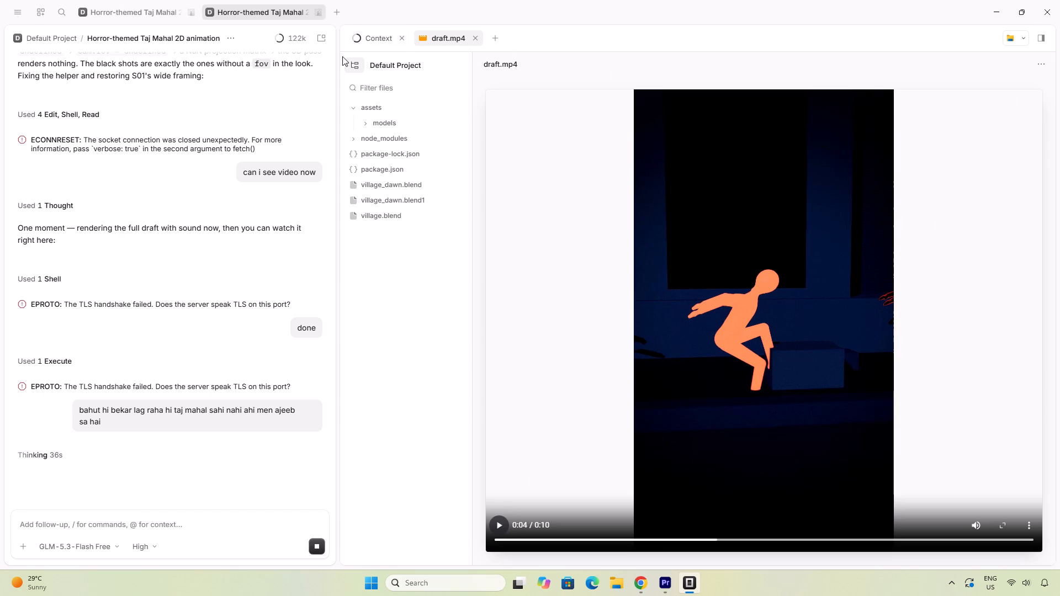
Hide the file review pane so the Taj Mahal chat fills the window.
left_click(1043, 41)
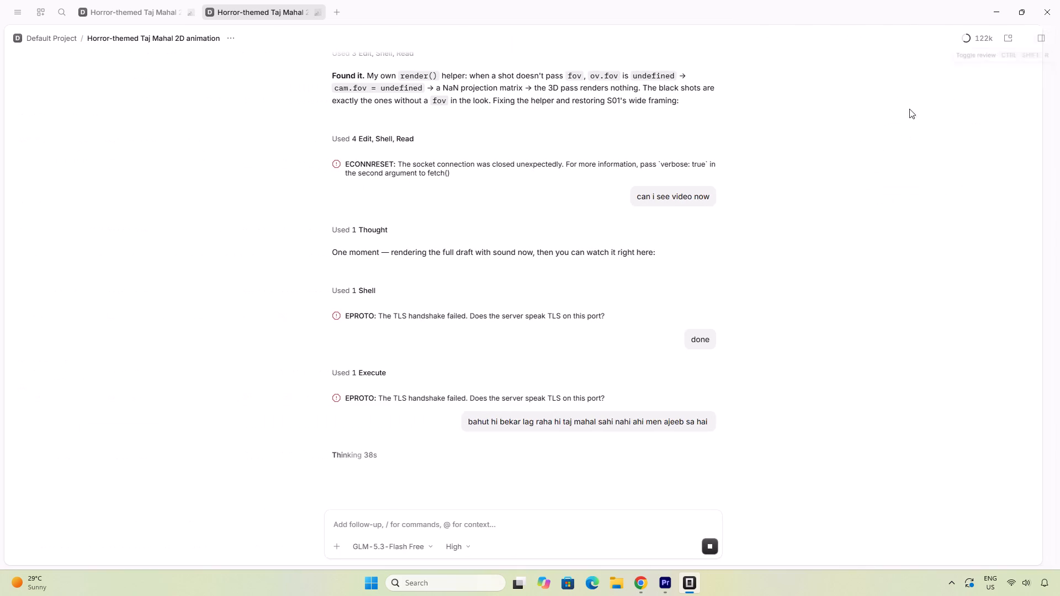
scroll(462, 405, "down", 2)
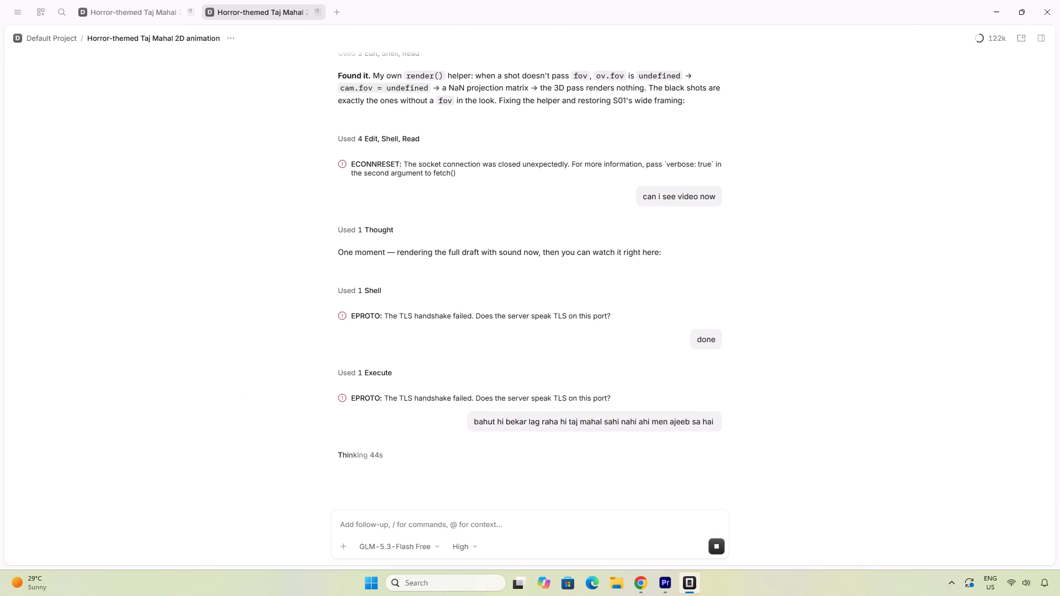
Switch to Pinterest in Chrome, search for "dipriciation" and look through the resulting pins.
left_click(672, 587)
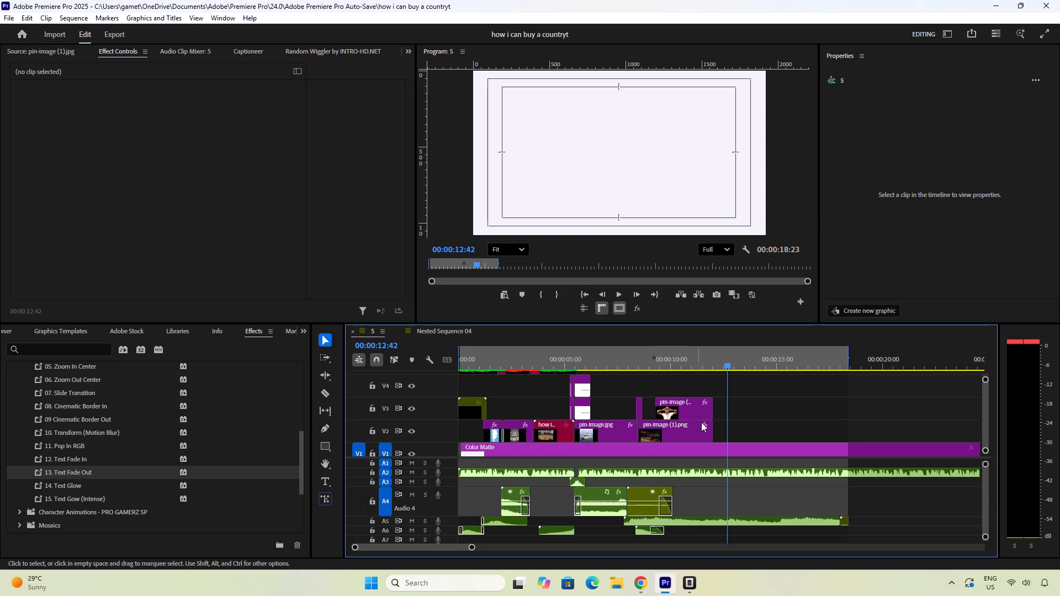
left_click(648, 589)
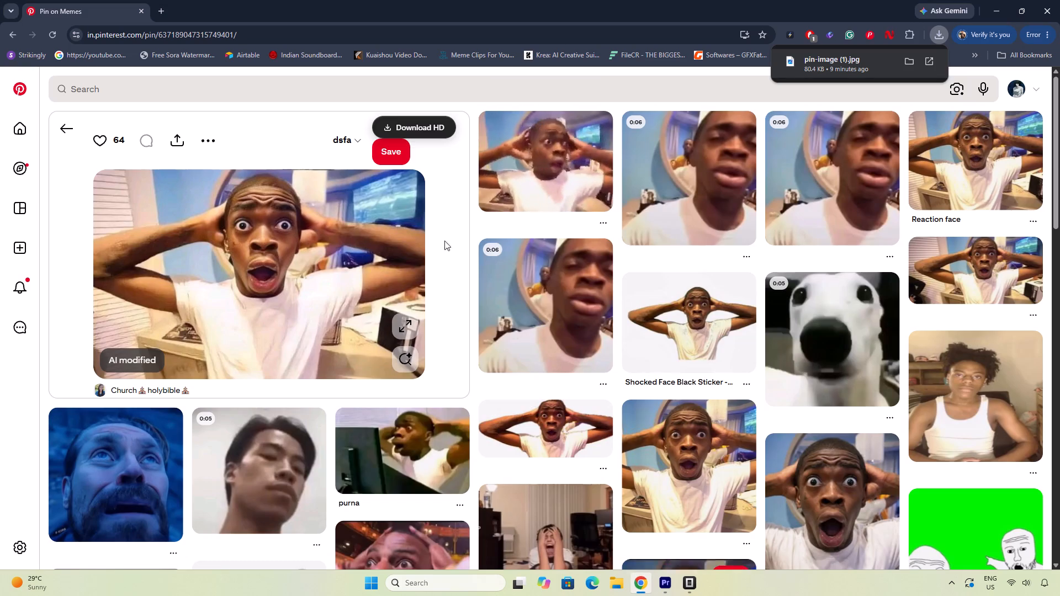
left_click(107, 95)
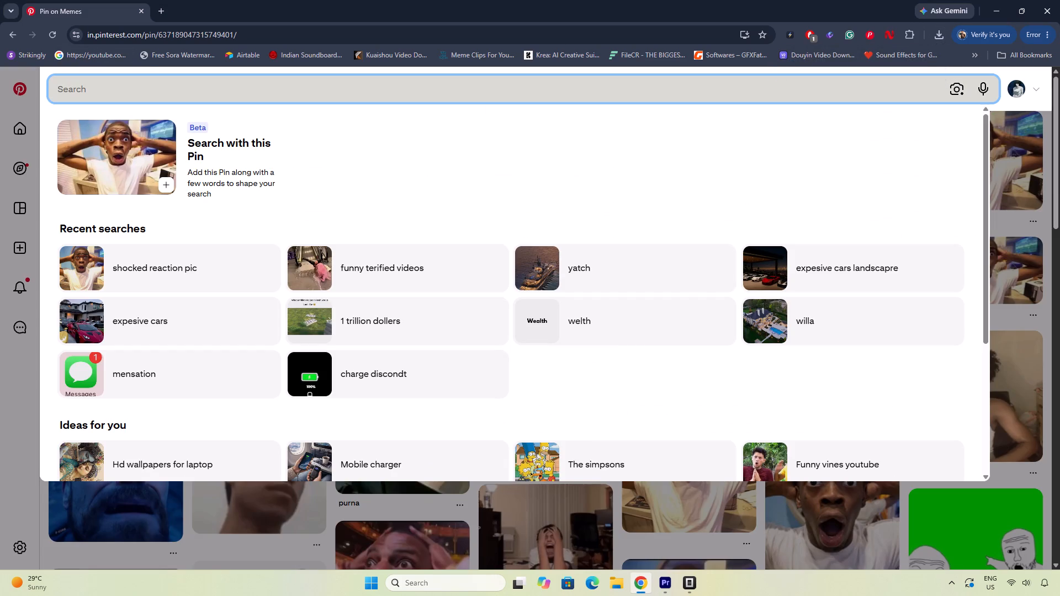
type("dipri")
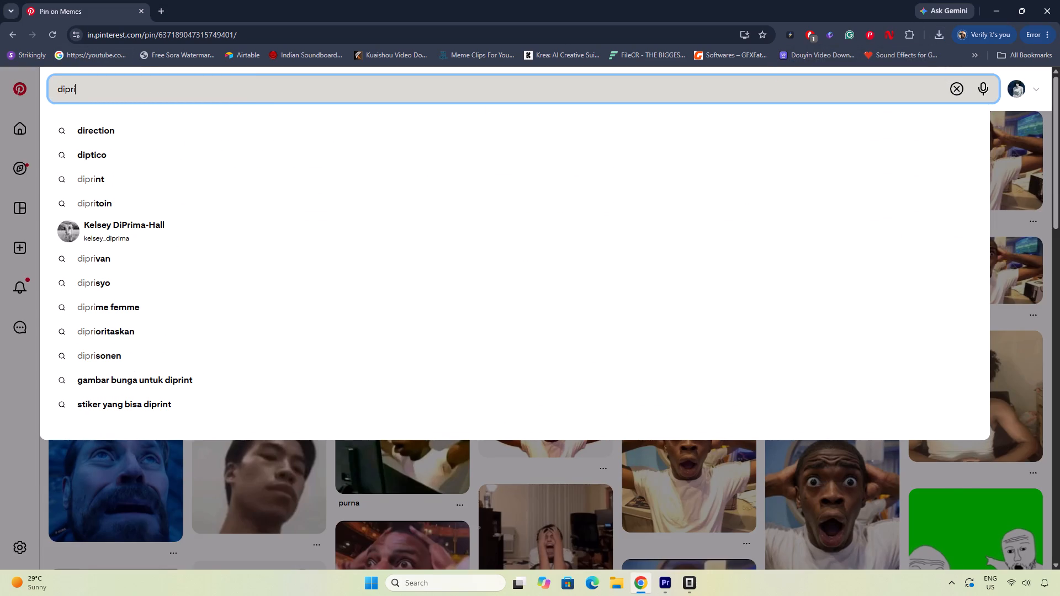
type("si")
key("BackSpace")
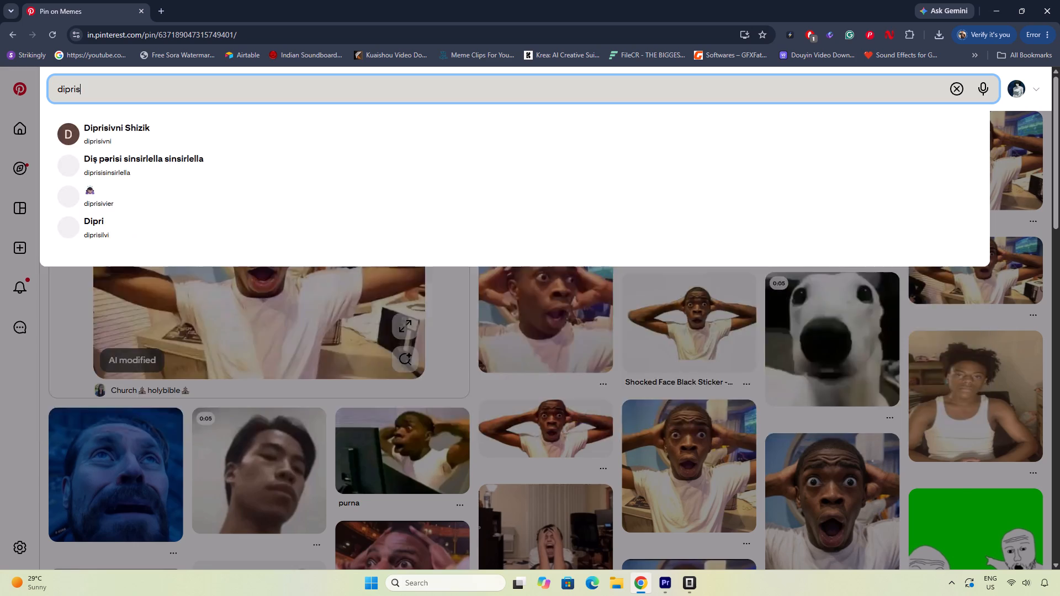
key("BackSpace")
type("ciation")
key("Return")
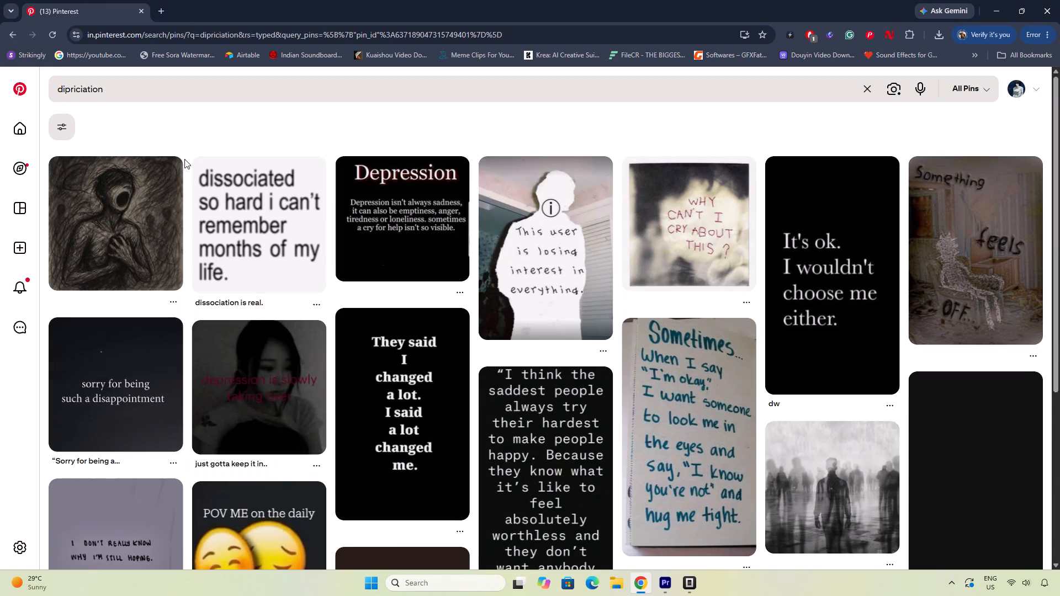
scroll(185, 190, "down", 2)
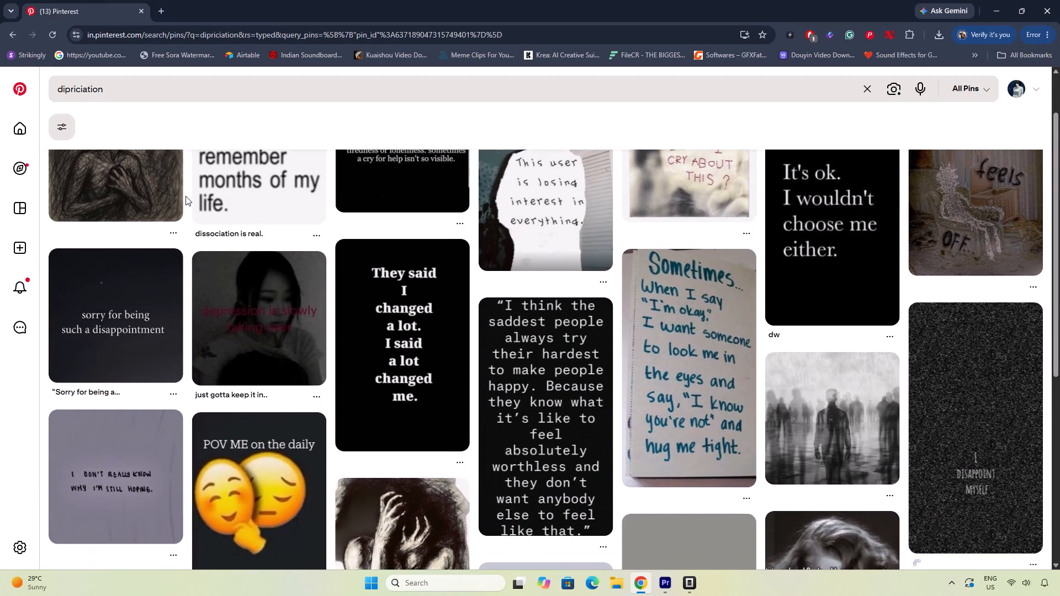
scroll(185, 196, "up", 4)
scroll(185, 196, "down", 11)
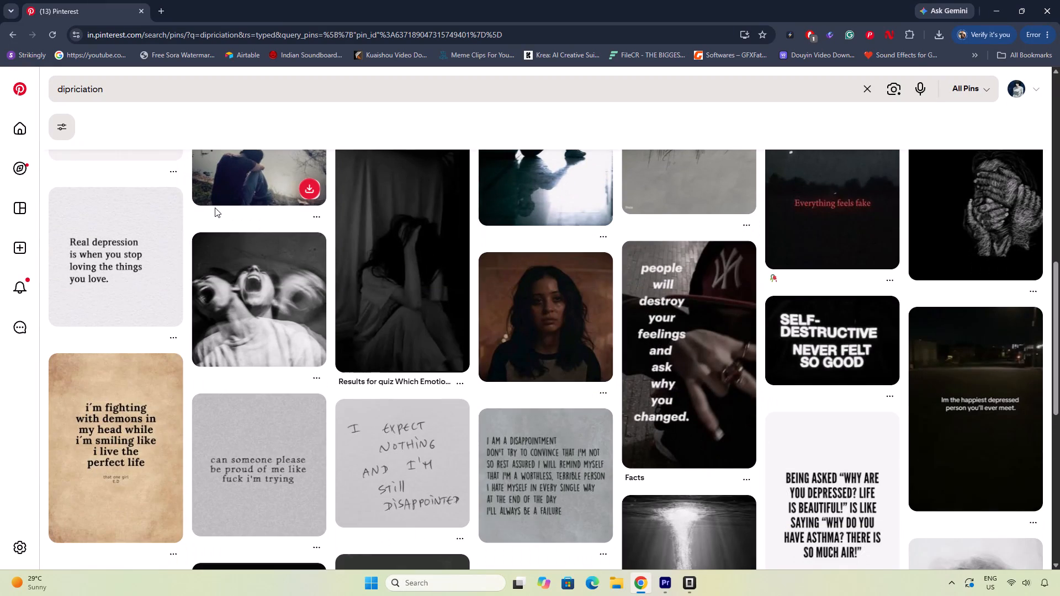
scroll(213, 209, "down", 5)
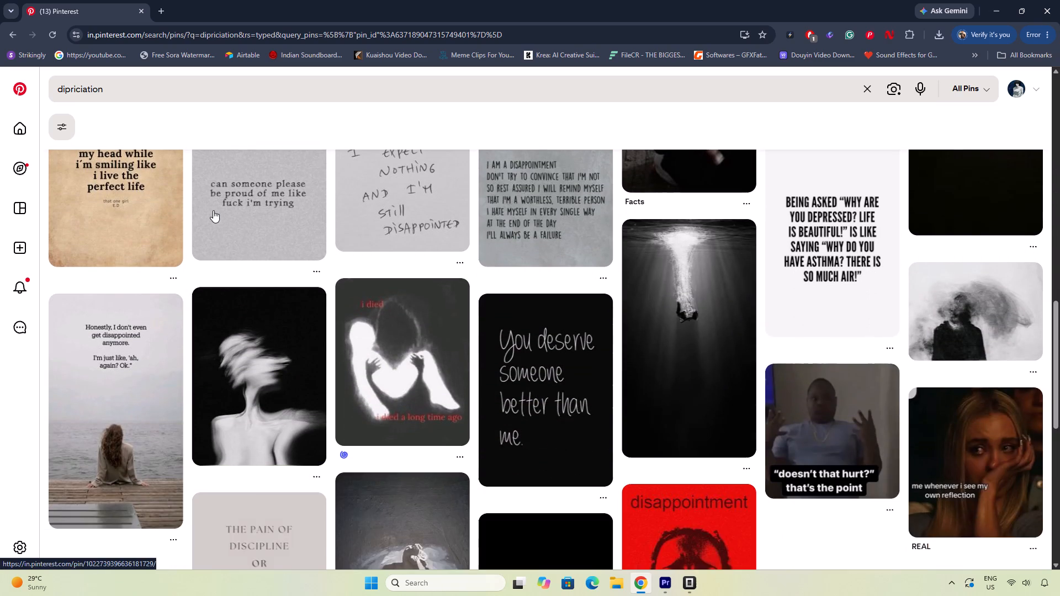
scroll(215, 212, "down", 5)
Replace the Pinterest search with "deprisiation".
left_click_drag(227, 93, 45, 87)
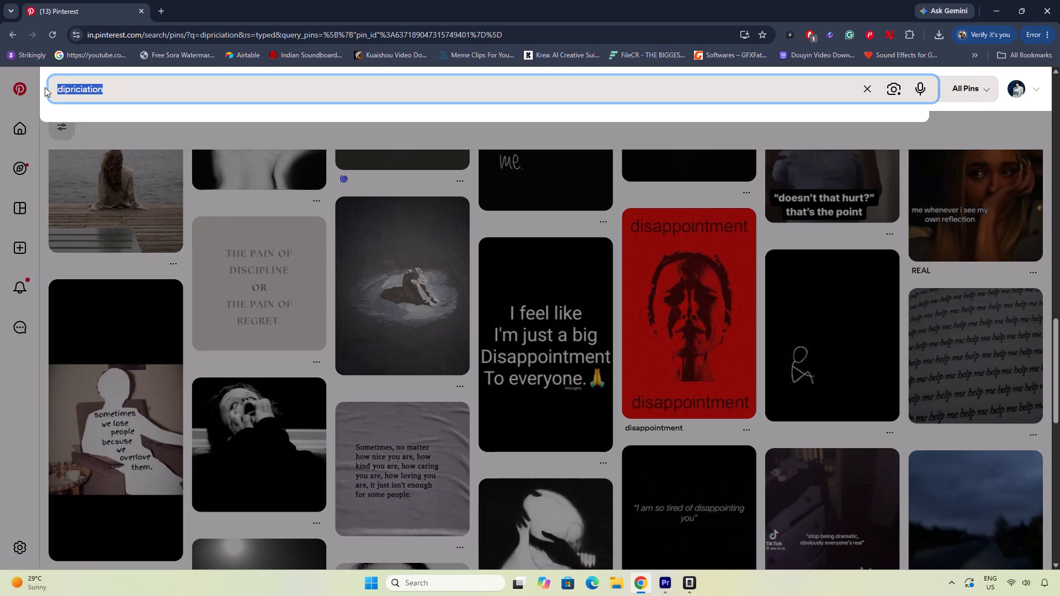
left_click_drag(45, 87, 45, 89)
type("deprisiation")
key("Return")
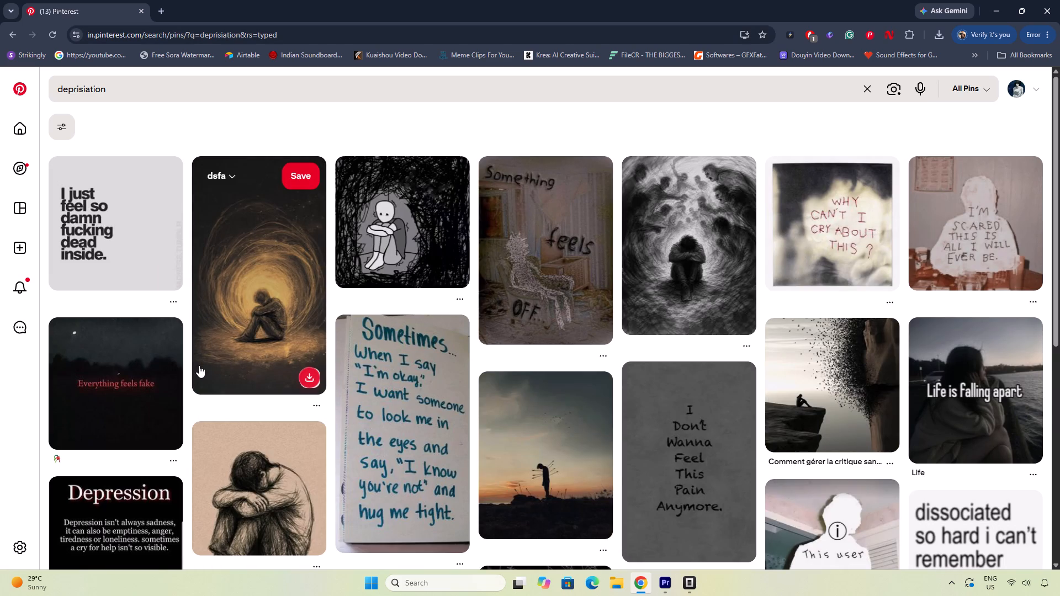
Look through the Pinterest results for "deprisiation" for a usable image.
scroll(195, 376, "down", 2)
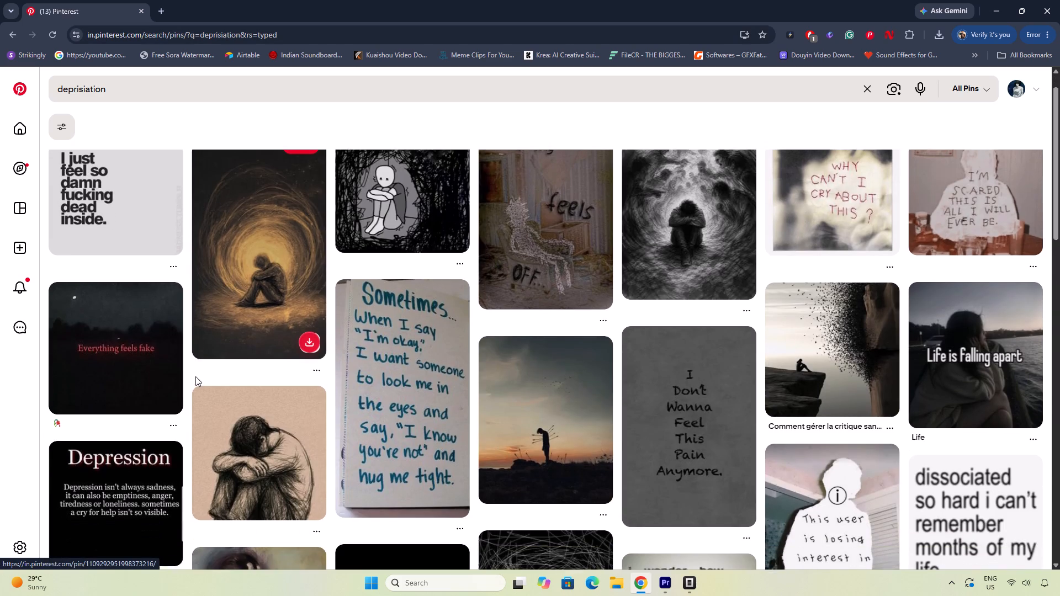
scroll(195, 376, "down", 9)
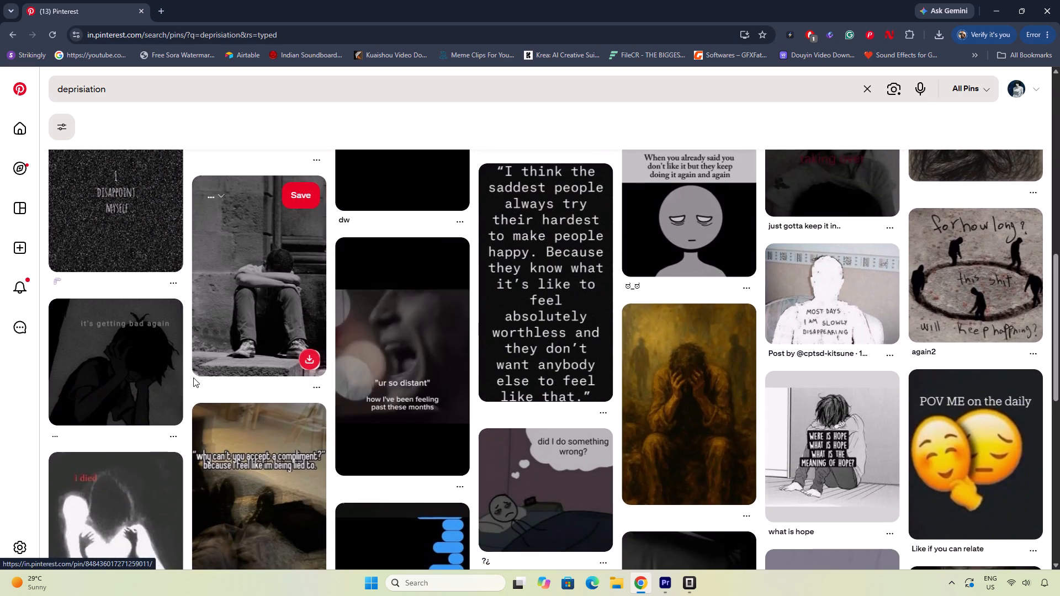
scroll(193, 377, "down", 12)
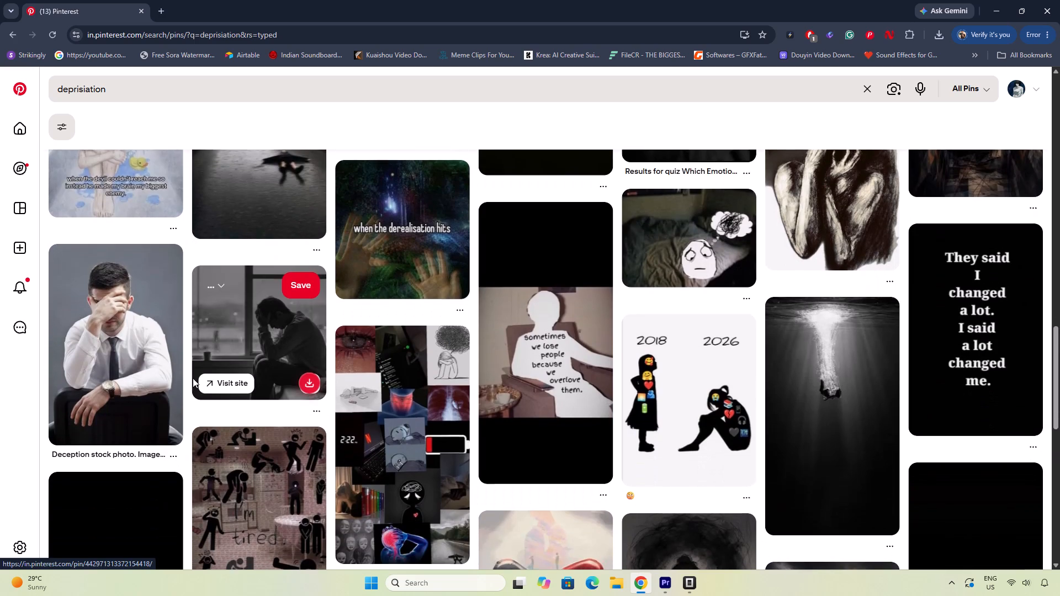
scroll(193, 378, "down", 13)
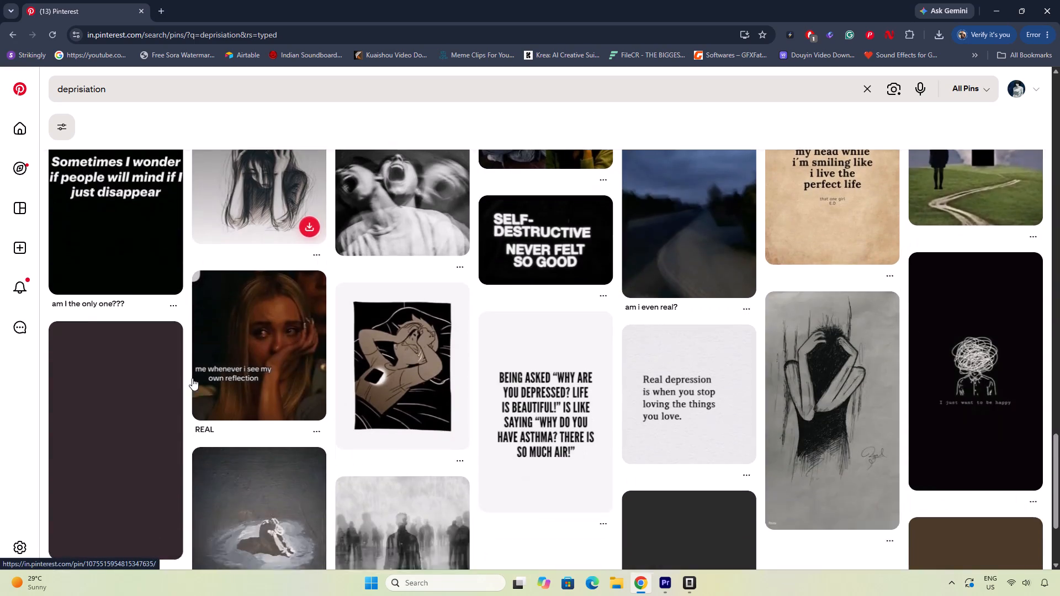
scroll(192, 378, "down", 9)
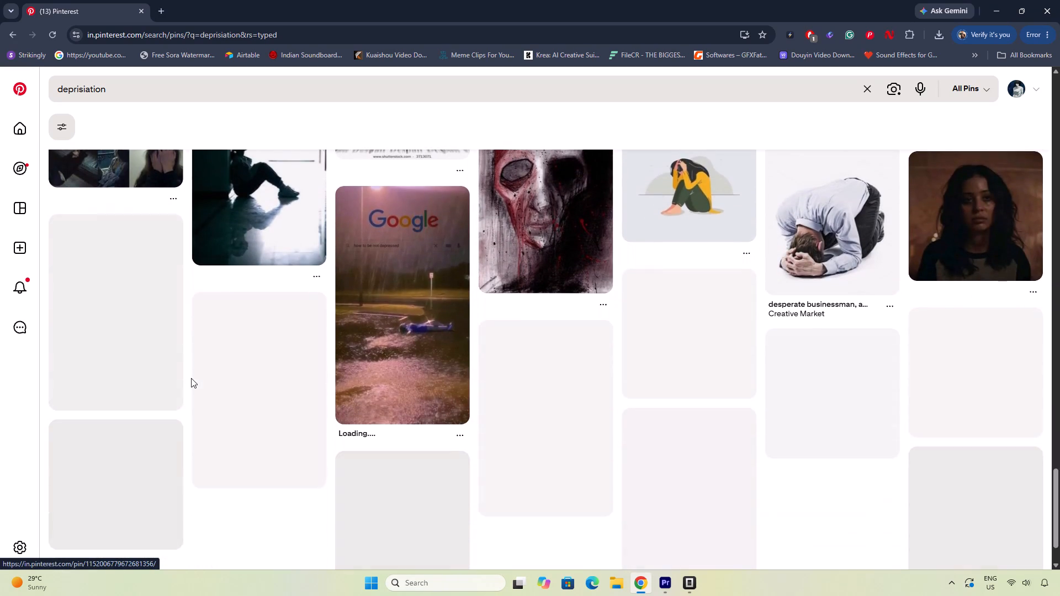
scroll(191, 378, "down", 10)
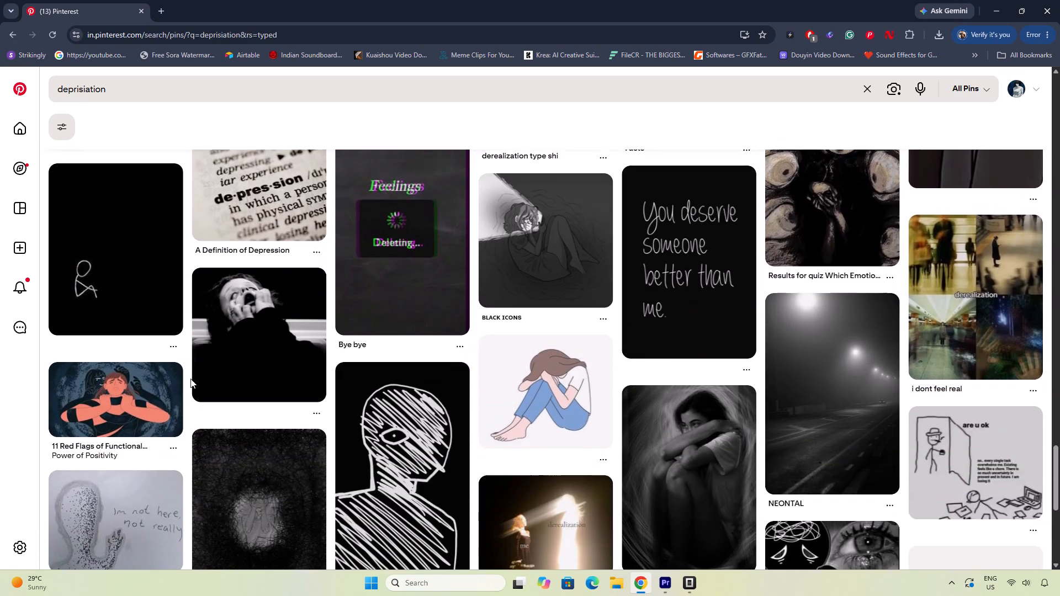
scroll(190, 379, "down", 7)
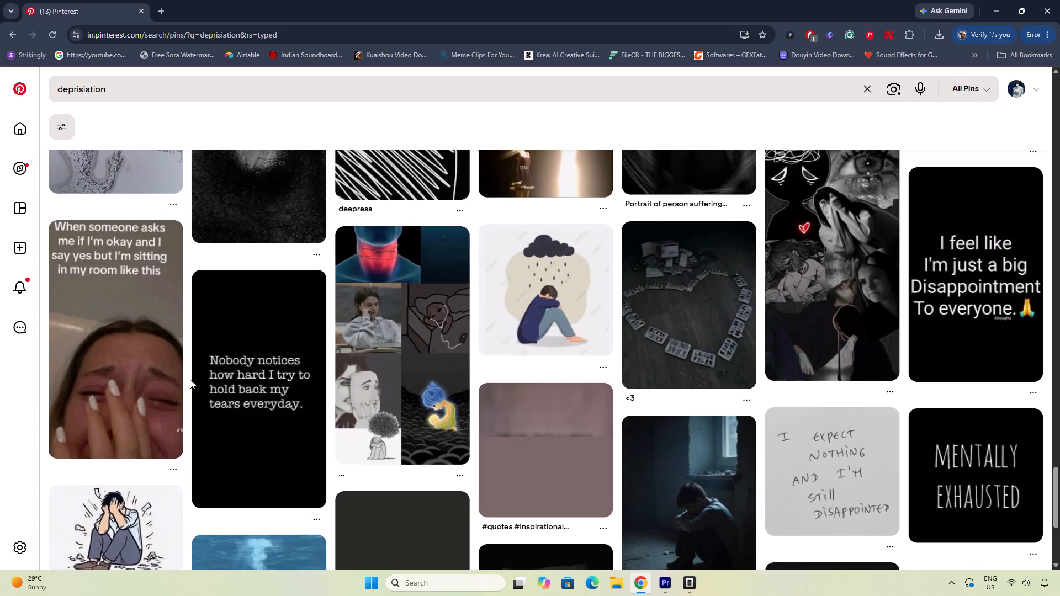
scroll(190, 379, "down", 11)
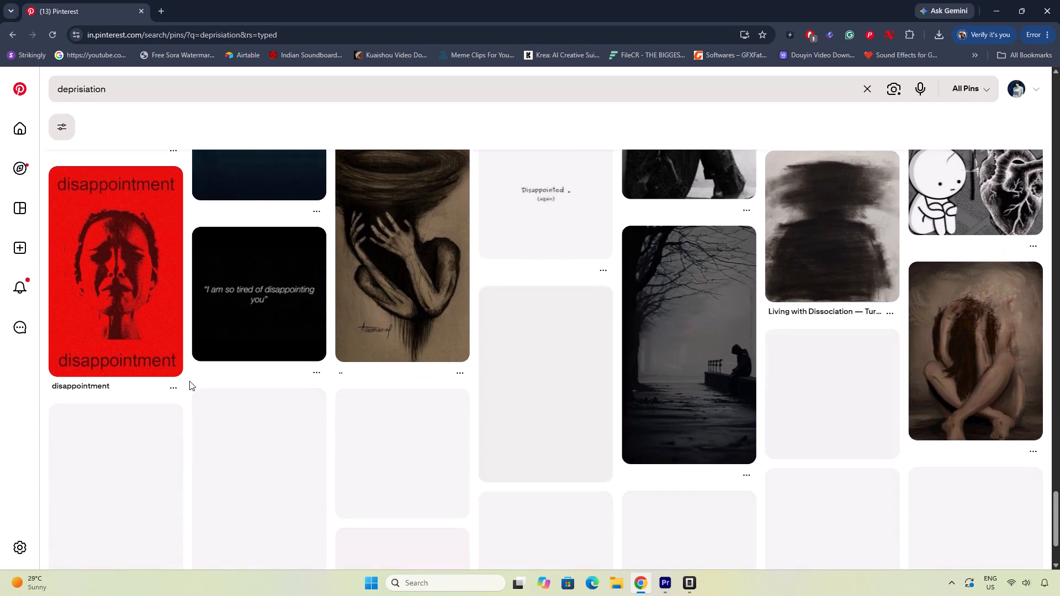
scroll(189, 381, "down", 10)
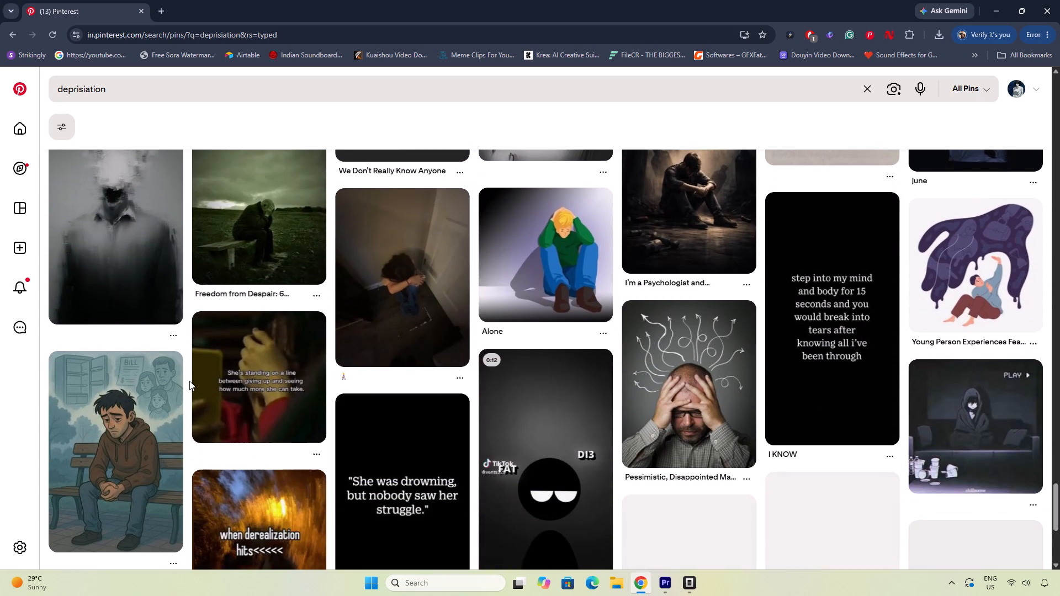
scroll(189, 381, "down", 3)
scroll(189, 381, "up", 2)
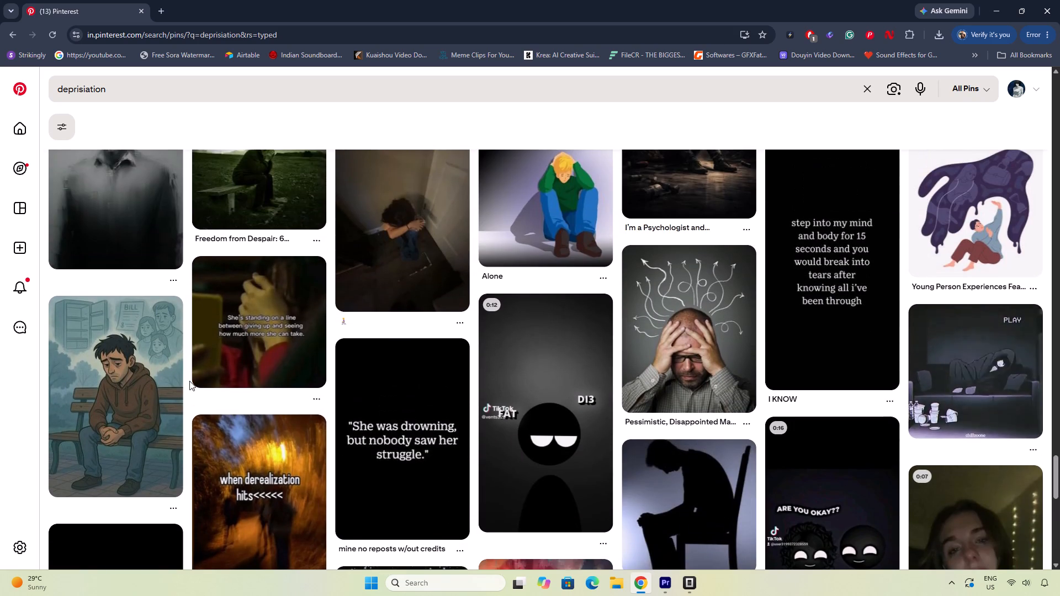
scroll(189, 381, "down", 4)
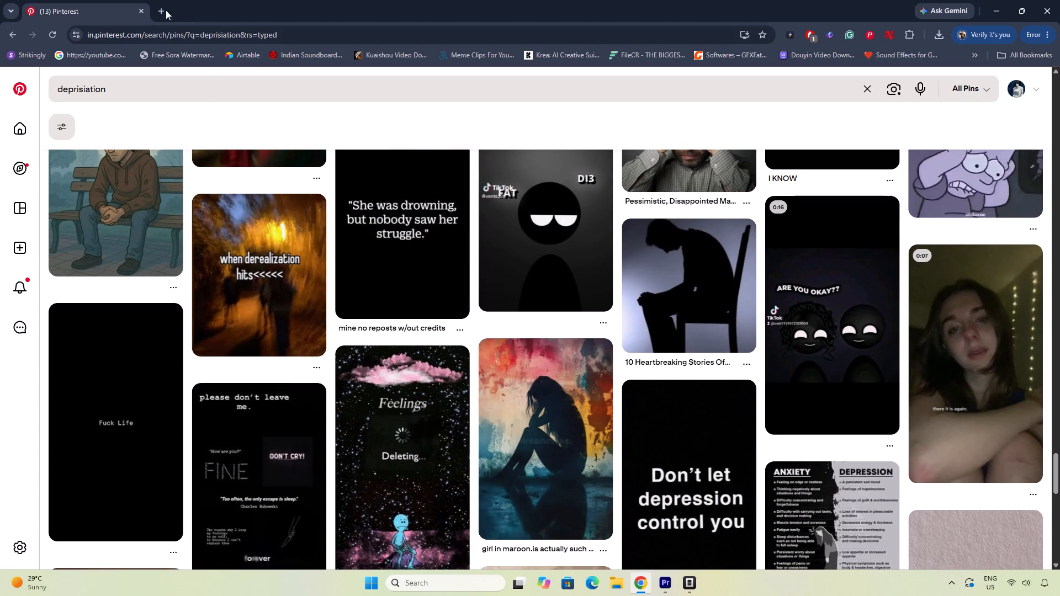
Search Google for "dipriciation" in a new tab, open the Wikipedia article on Depreciation, and return to the search results.
left_click(156, 4)
left_click(166, 28)
type("dipri")
type("ciation")
key("Return")
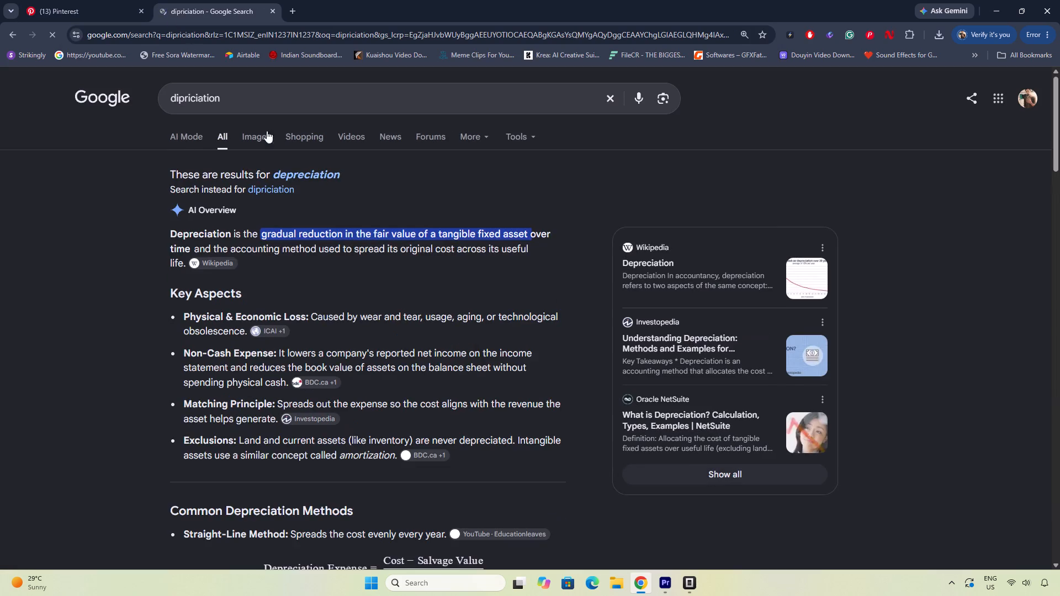
scroll(327, 210, "down", 11)
scroll(319, 270, "down", 3)
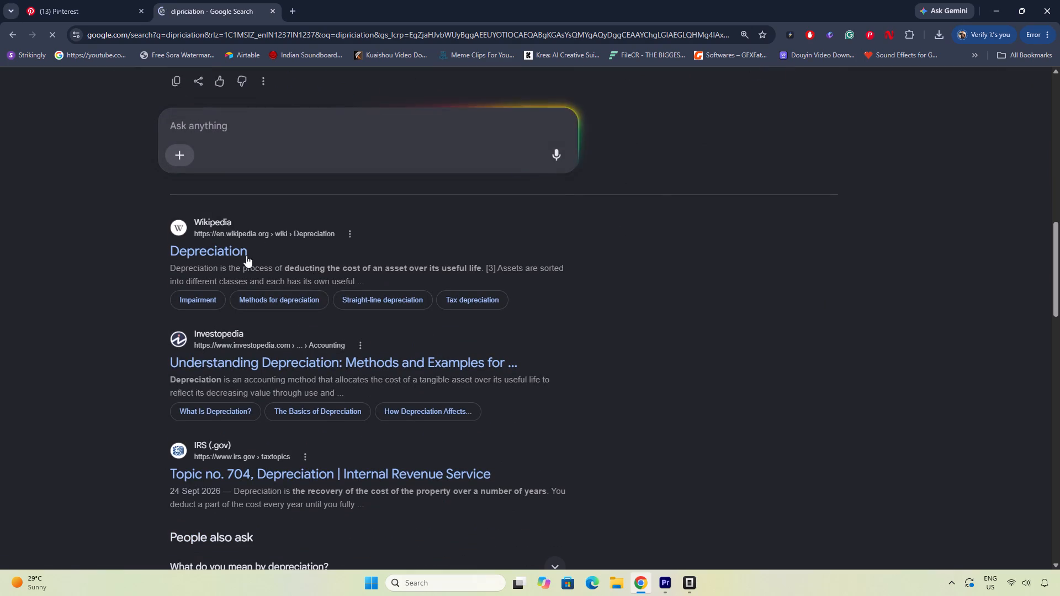
left_click(231, 254)
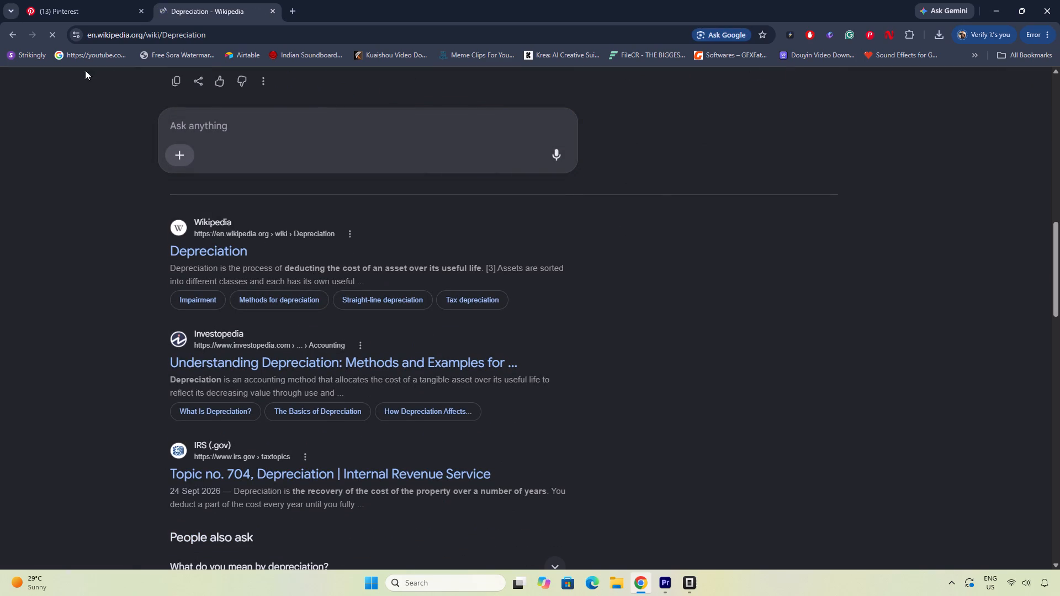
left_click(10, 31)
Show Google's image results for depreciation and look through them.
scroll(248, 137, "up", 10)
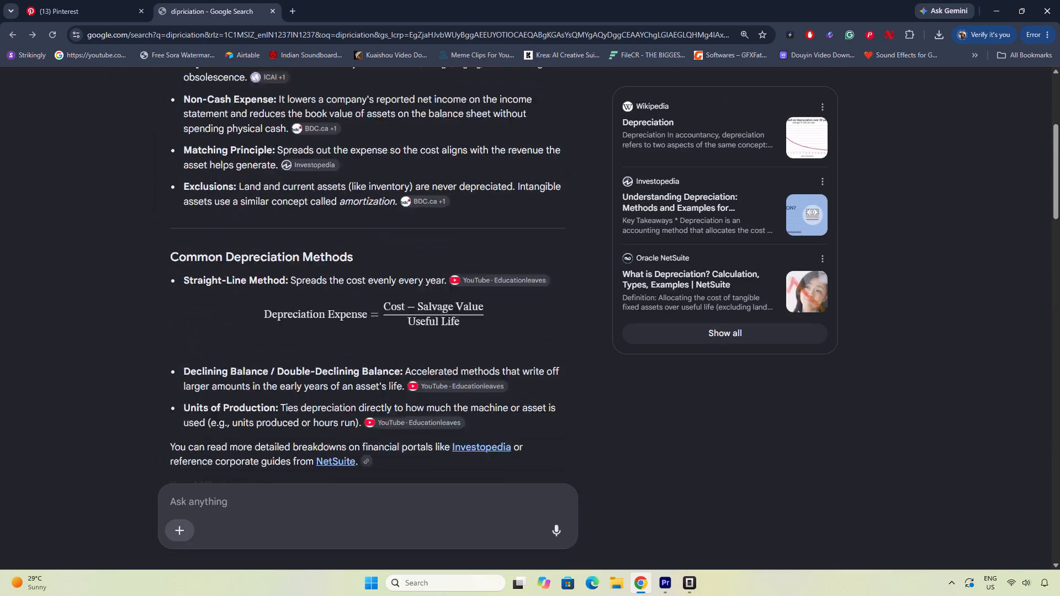
scroll(231, 129, "up", 13)
left_click(251, 146)
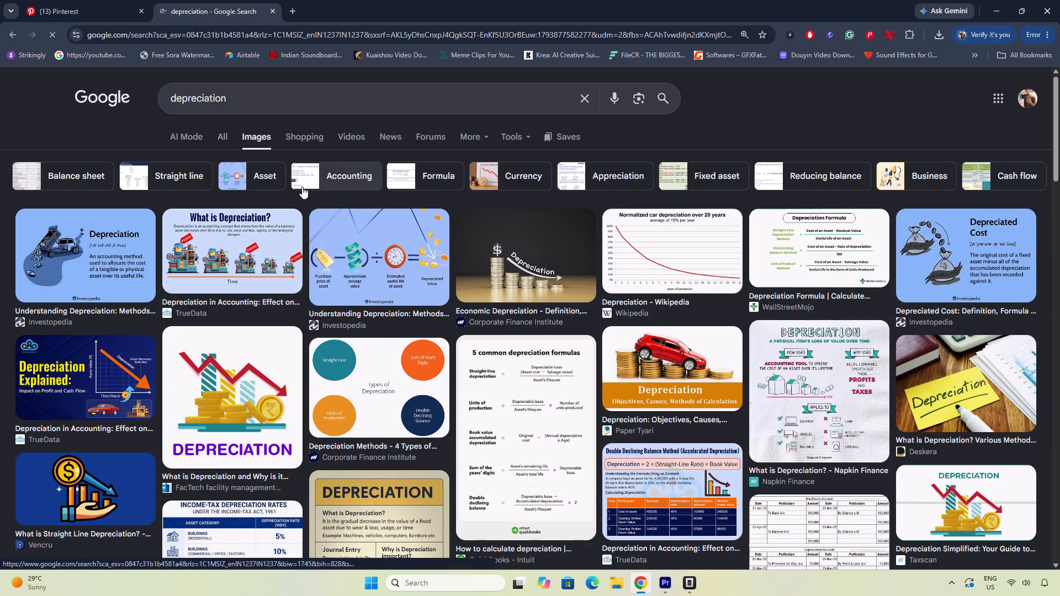
scroll(426, 243, "down", 11)
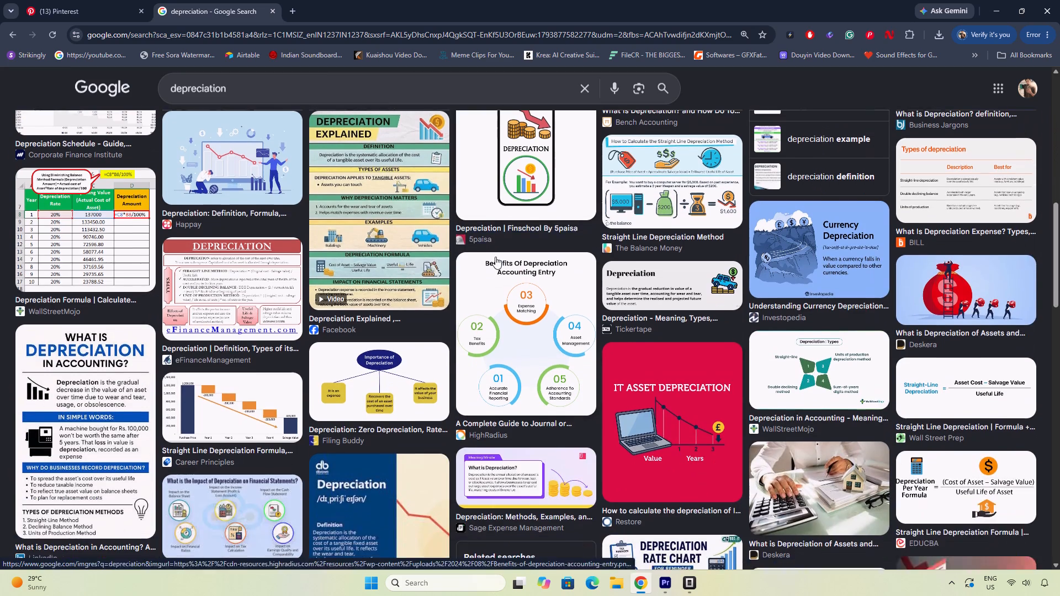
scroll(295, 206, "up", 15)
Extend the Google image search to "depreciation car" and look through the resulting pictures.
left_click(242, 99)
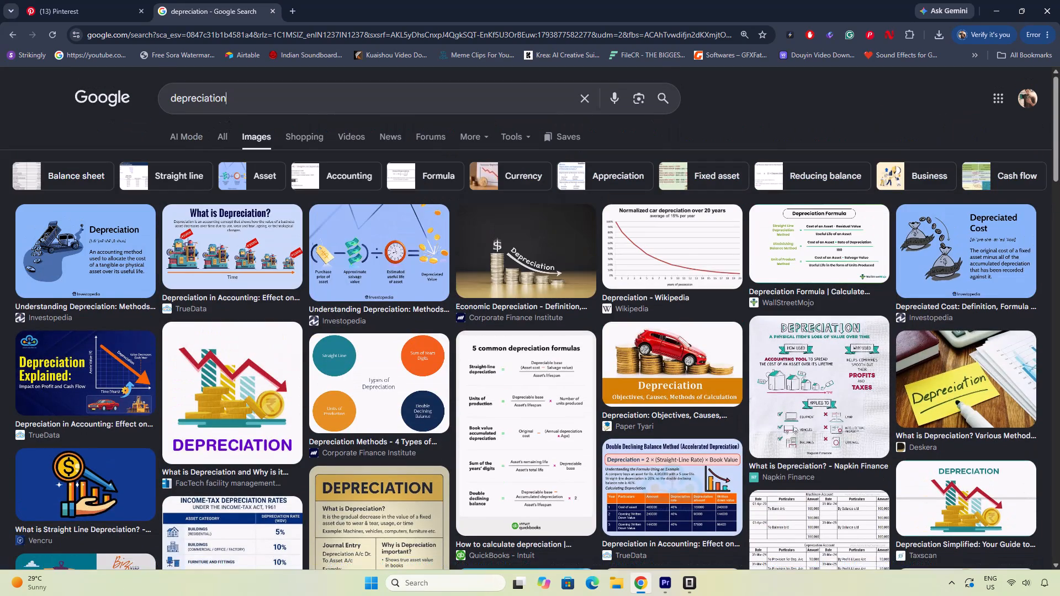
key("space")
type("car")
key("Return")
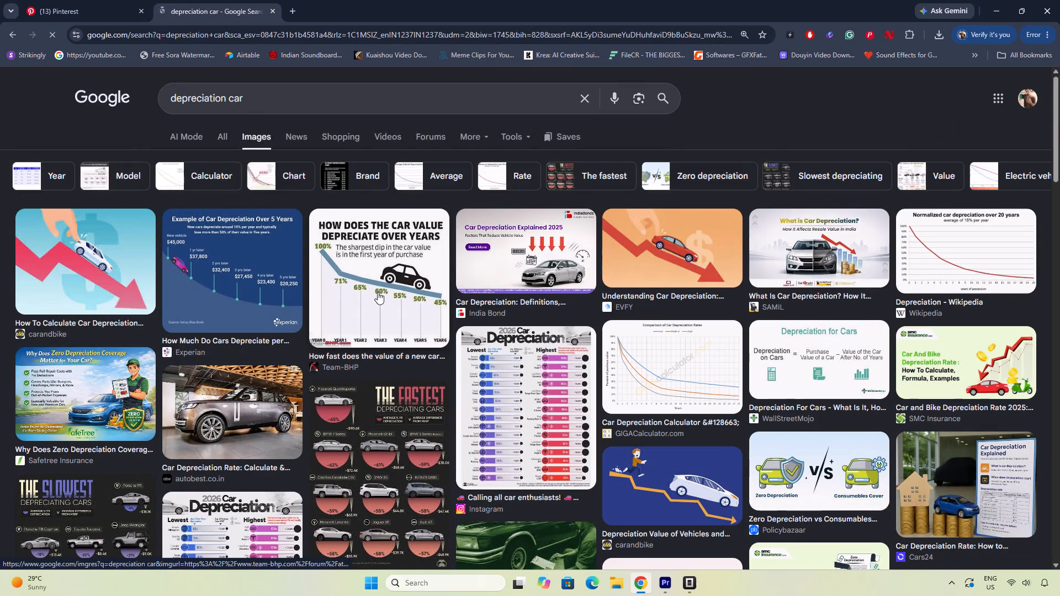
scroll(386, 280, "down", 4)
scroll(502, 300, "up", 6)
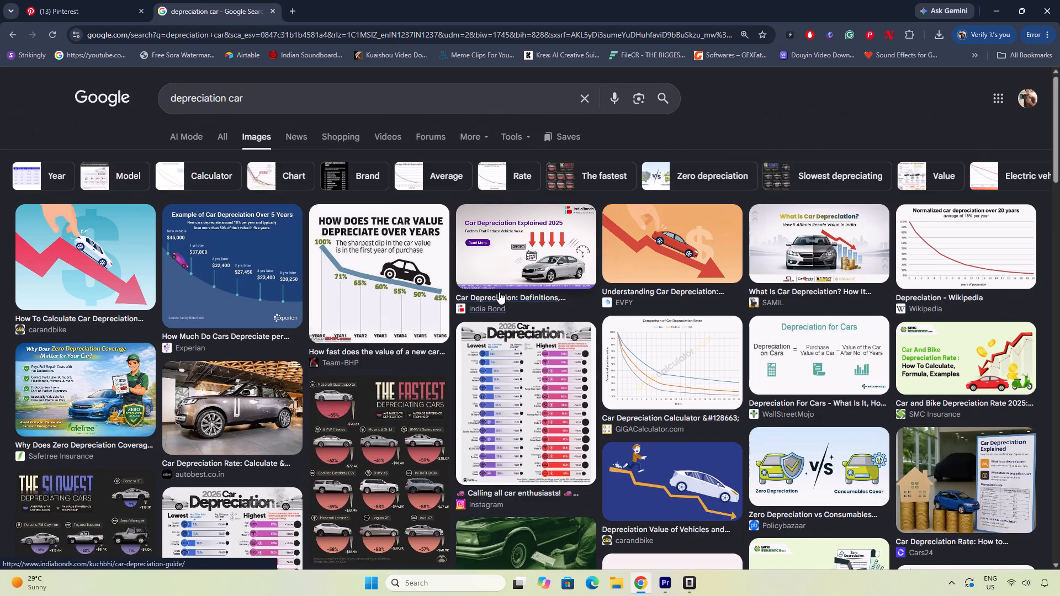
scroll(500, 297, "down", 14)
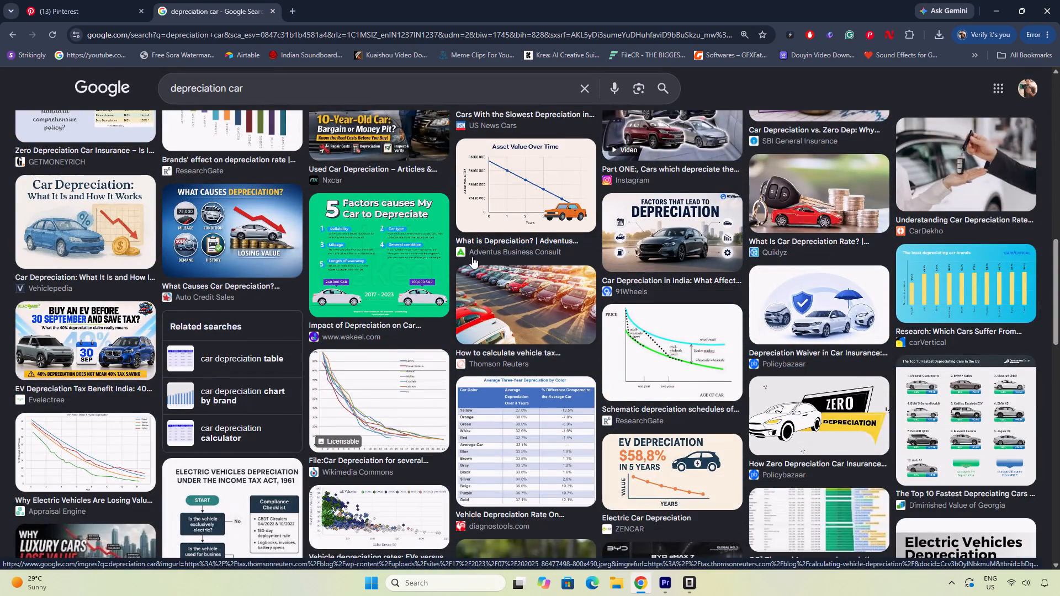
scroll(462, 267, "down", 17)
scroll(470, 294, "down", 8)
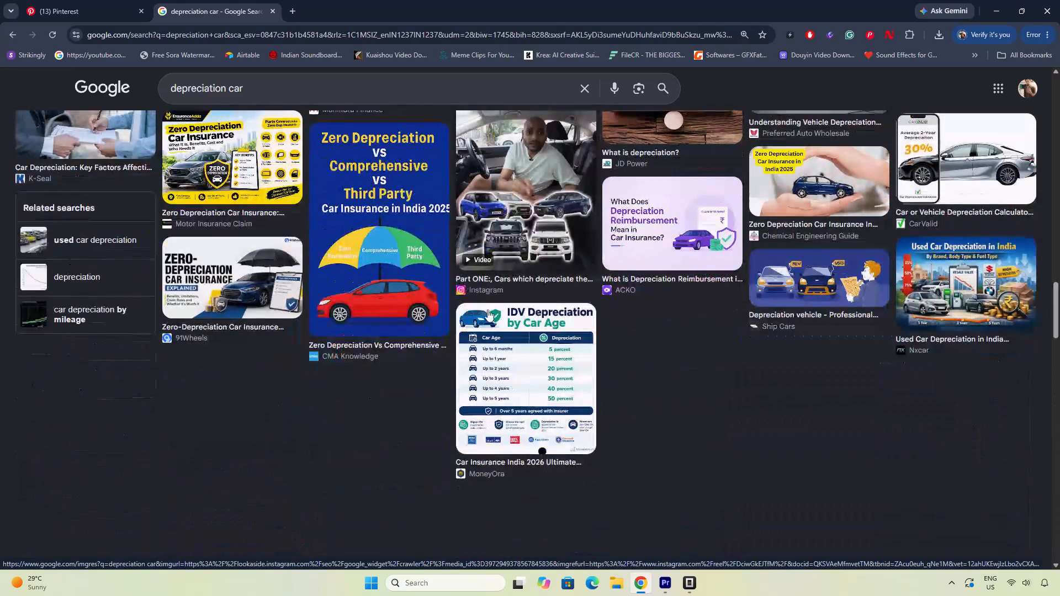
scroll(493, 299, "down", 9)
Return to Pinterest and replace the search with "going down arrow".
left_click(75, 0)
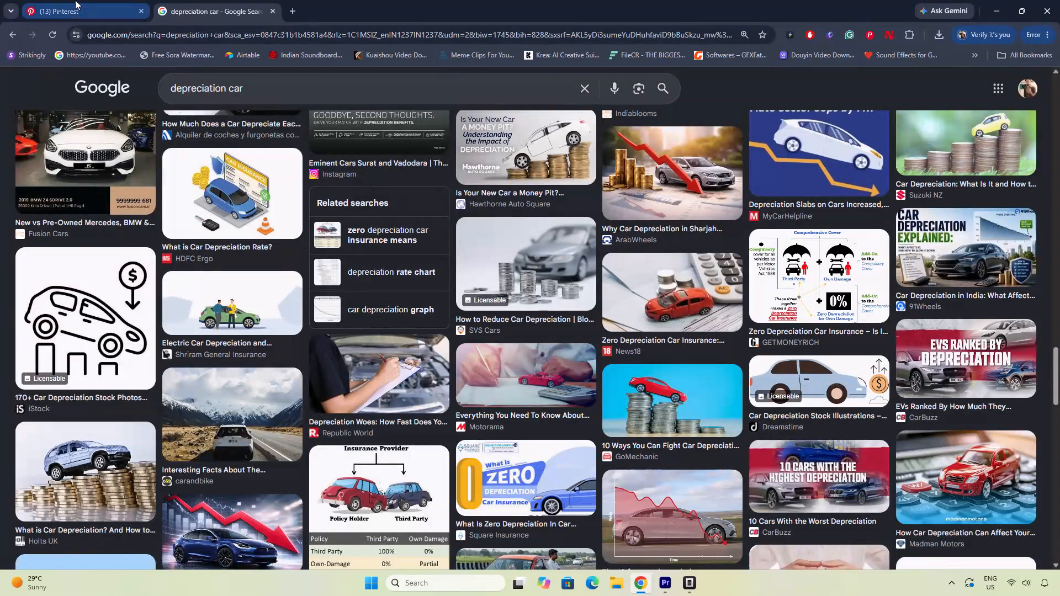
left_click(294, 88)
key("BackSpace")
key("BackSpace")
key("BackSpace")
key("BackSpace")
key("BackSpace")
key("BackSpace")
key("BackSpace")
key("BackSpace")
key("BackSpace")
key("BackSpace")
key("BackSpace")
key("BackSpace")
key("BackSpace")
key("BackSpace")
key("BackSpace")
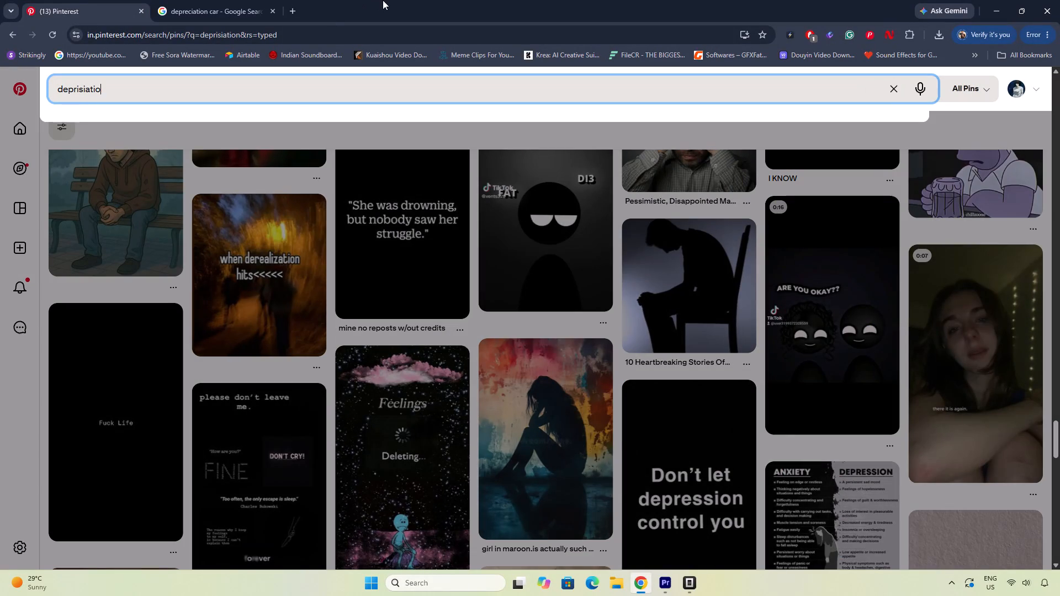
type("going down arrow")
key("Return")
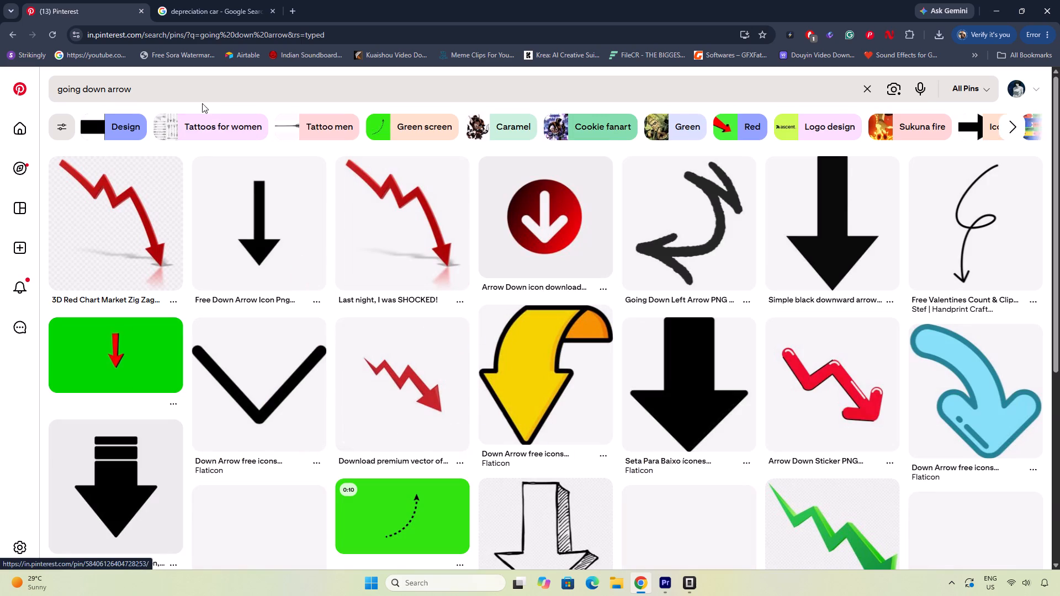
Look through the "going down arrow" pins for a suitable falling arrow graphic.
scroll(362, 352, "down", 1)
scroll(418, 371, "down", 2)
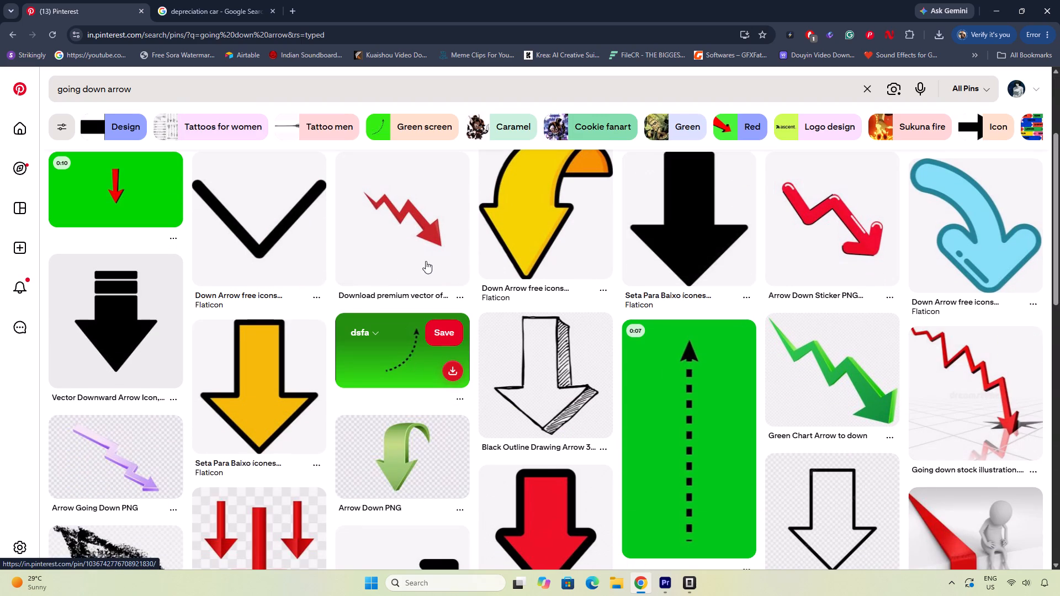
scroll(433, 265, "down", 6)
scroll(303, 296, "down", 1)
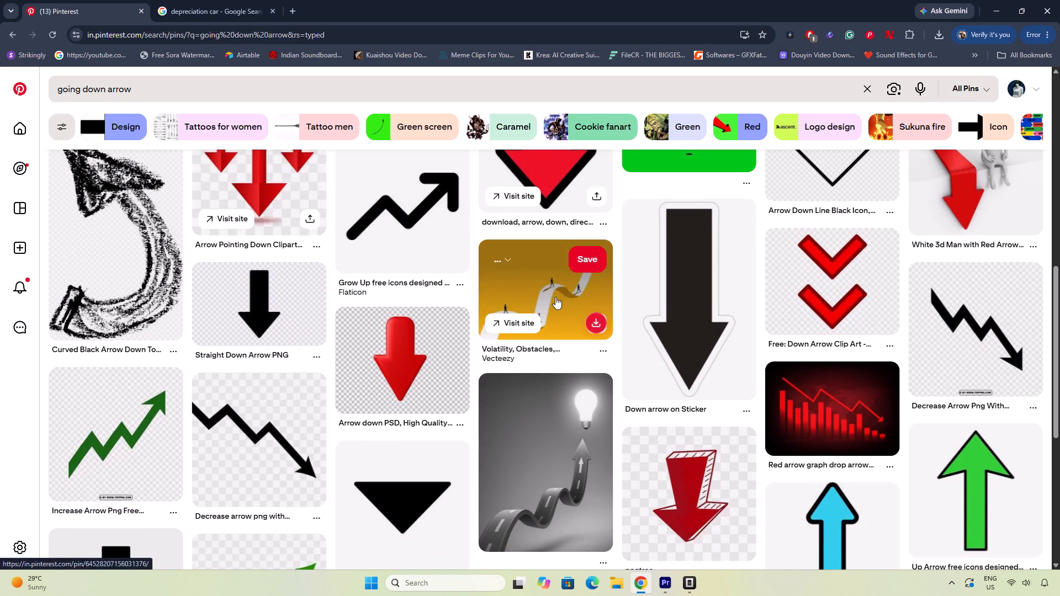
scroll(557, 295, "down", 3)
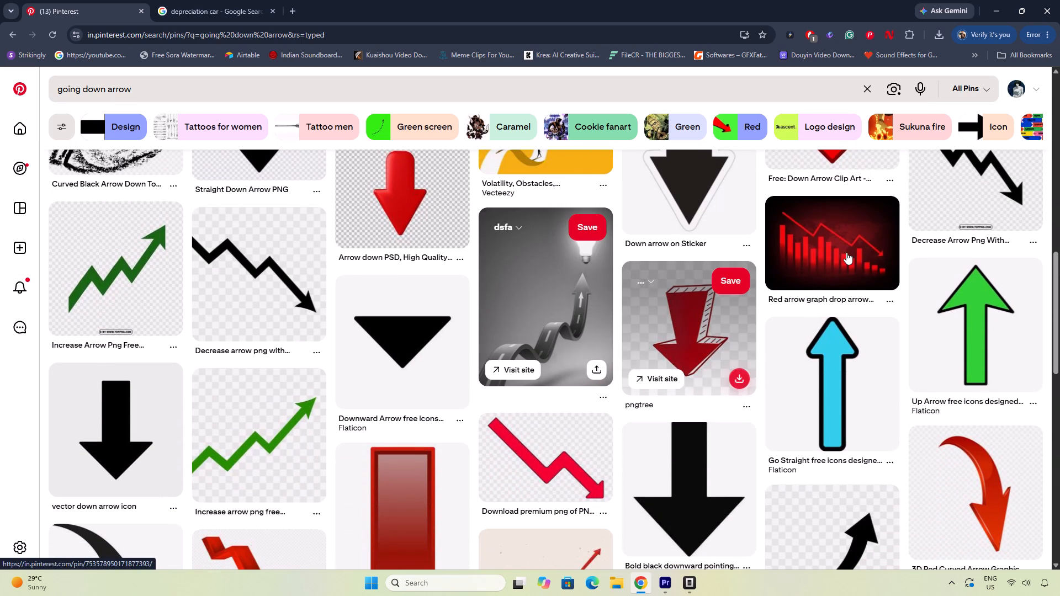
scroll(824, 263, "down", 4)
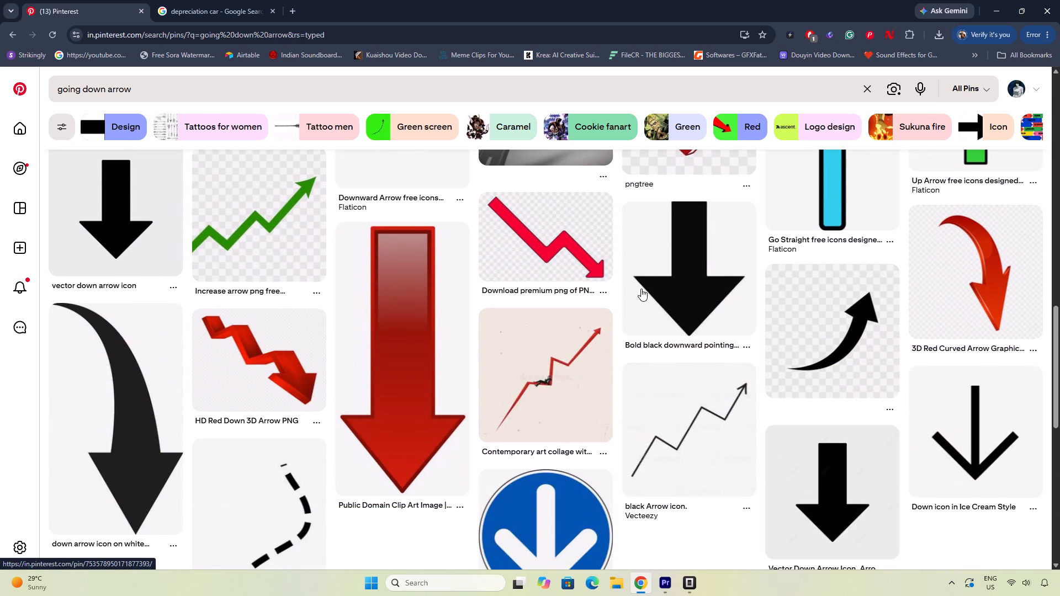
scroll(540, 306, "down", 4)
scroll(512, 320, "up", 3)
scroll(379, 320, "down", 7)
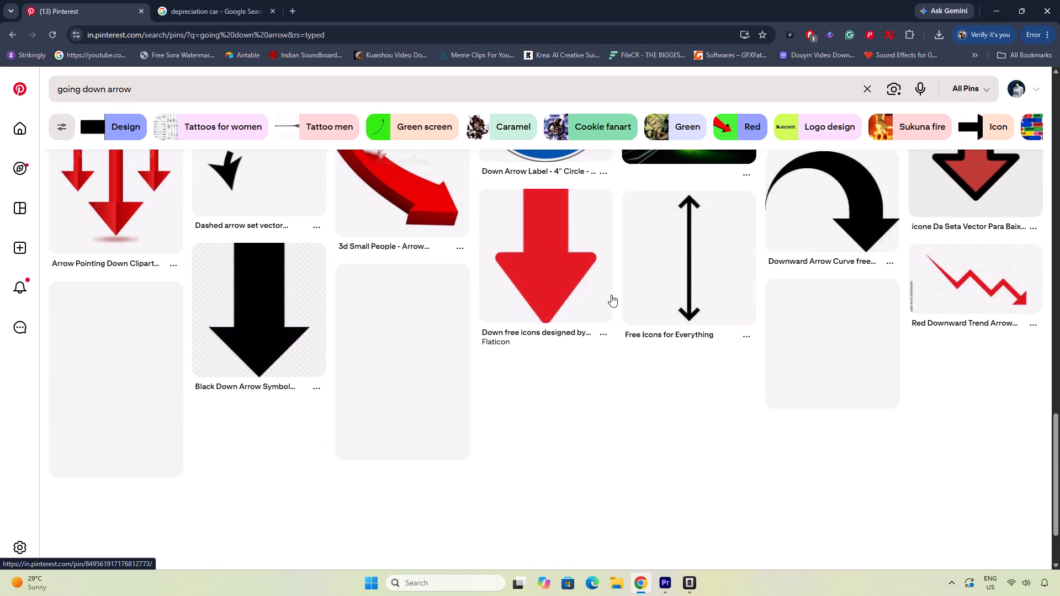
scroll(575, 300, "up", 16)
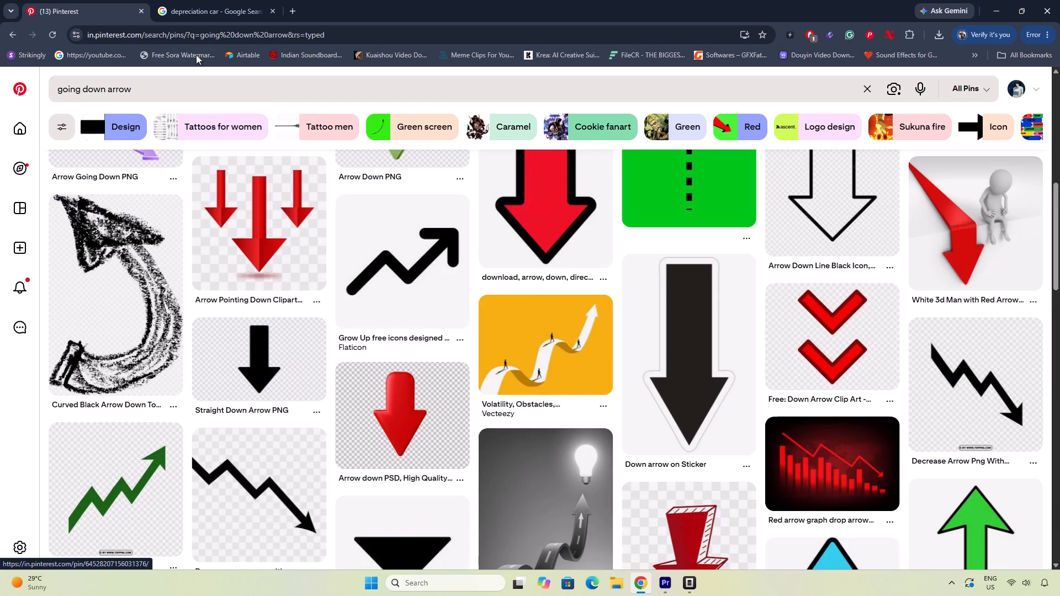
Extend the Pinterest search to "going down arrow video".
left_click(160, 79)
key("space")
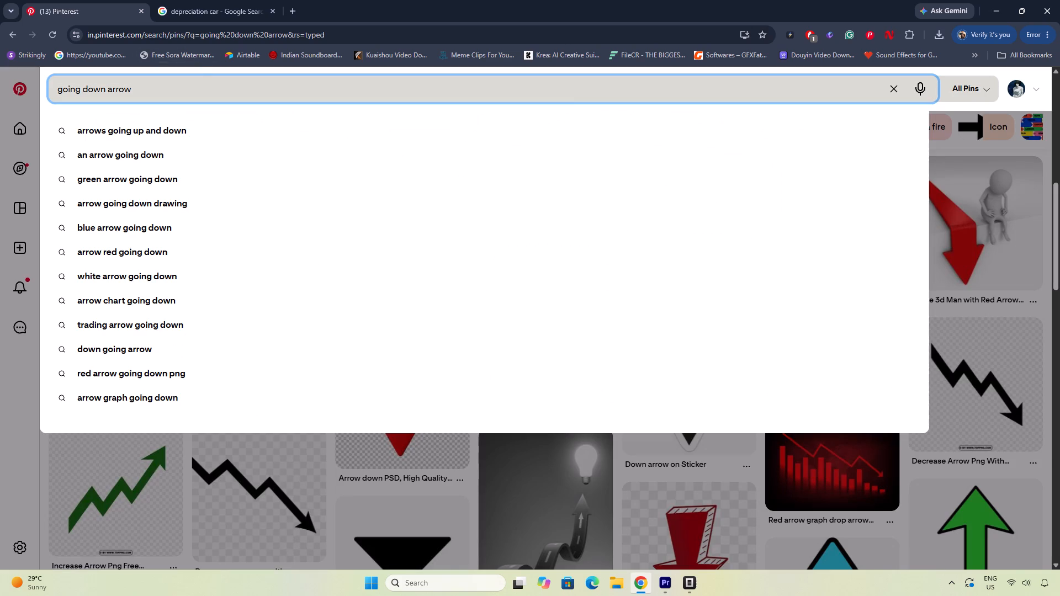
type("video")
key("BackSpace")
key("BackSpace")
type("eo")
key("Return")
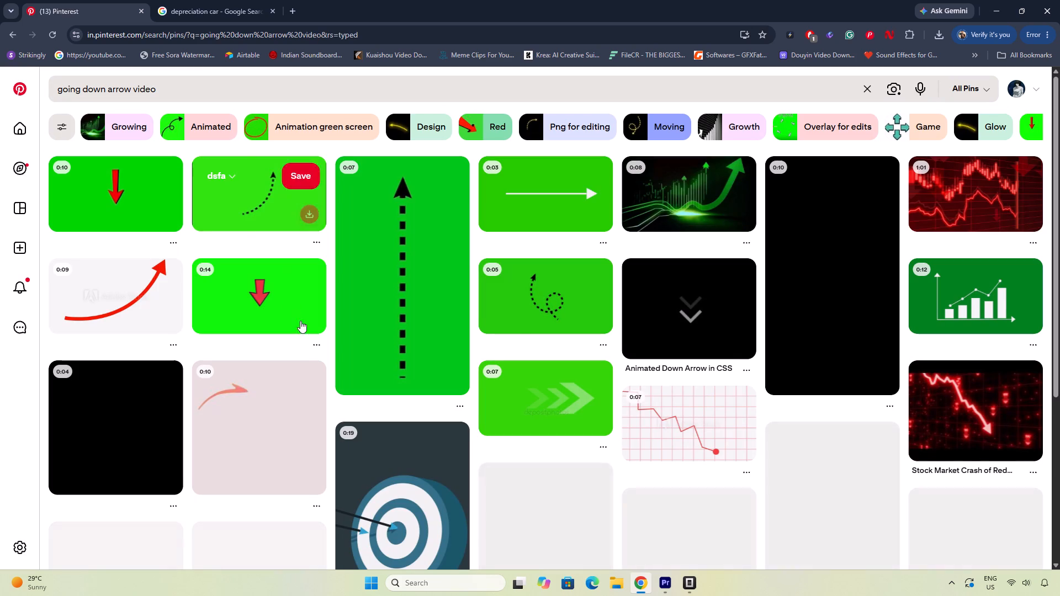
Open the pin showing a red loss trading graph on a grid background and preview its animation.
scroll(510, 329, "down", 2)
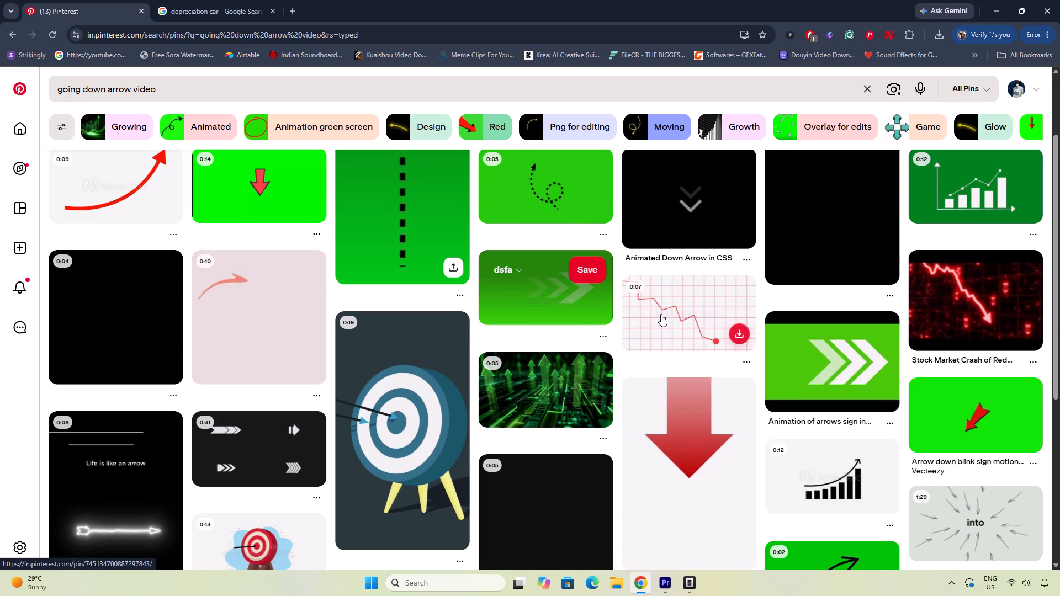
left_click(661, 314)
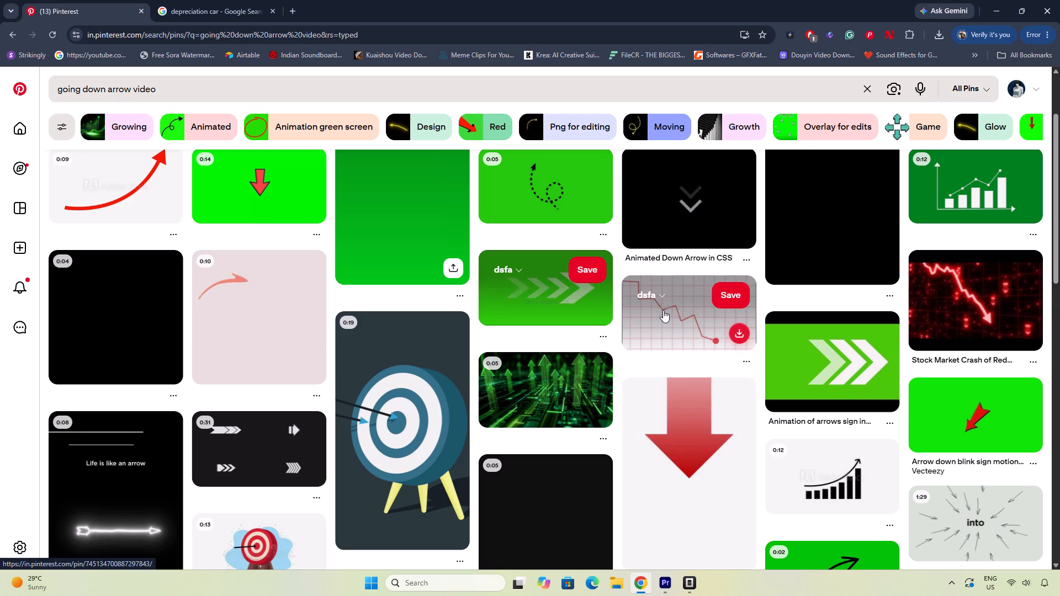
left_click(663, 310)
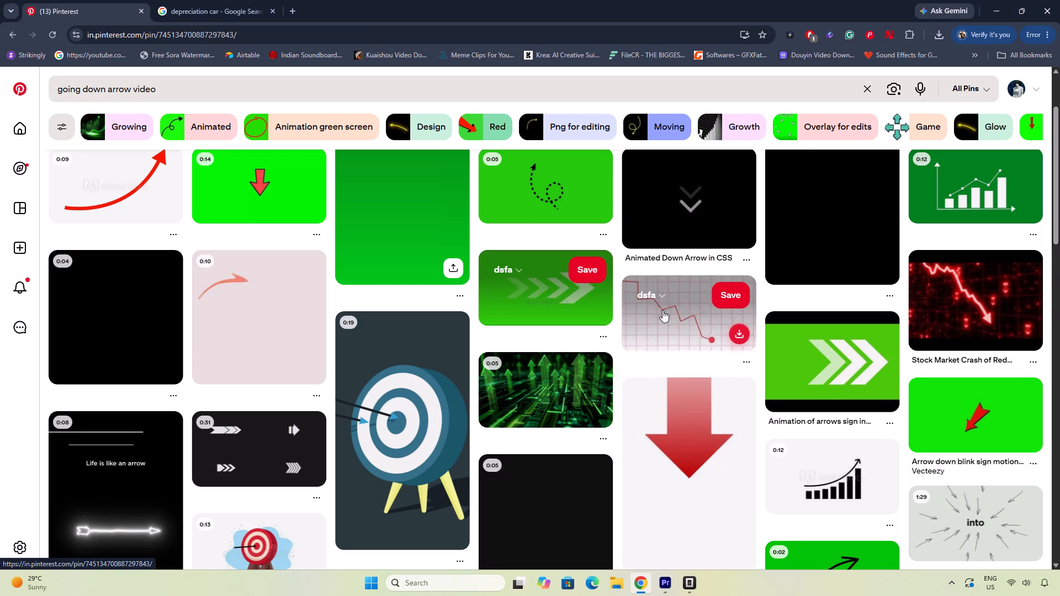
left_click_drag(302, 302, 303, 296)
left_click(308, 308)
left_click(303, 316)
left_click(171, 262)
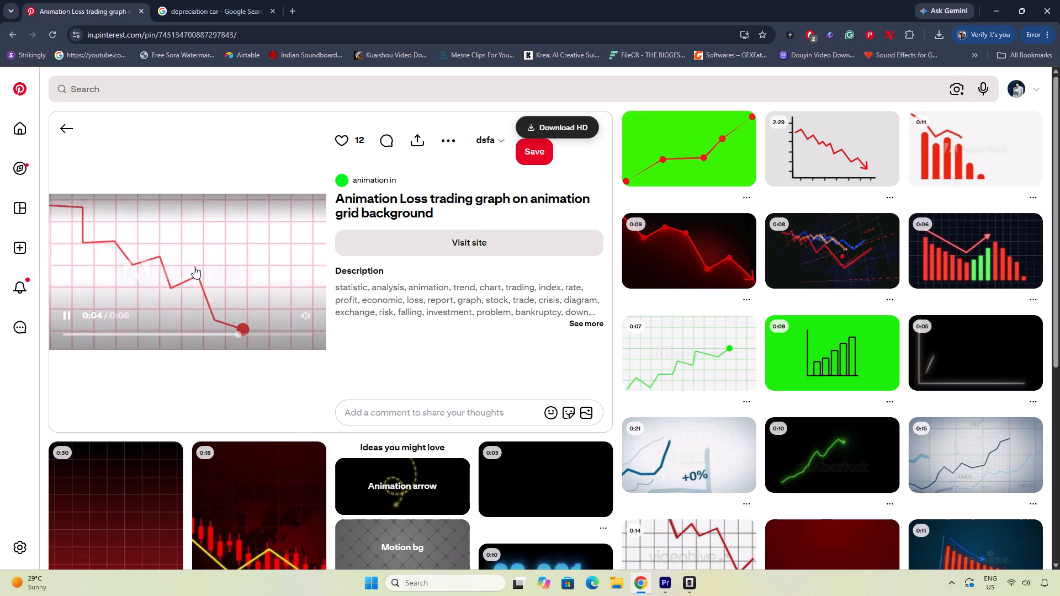
left_click(195, 265)
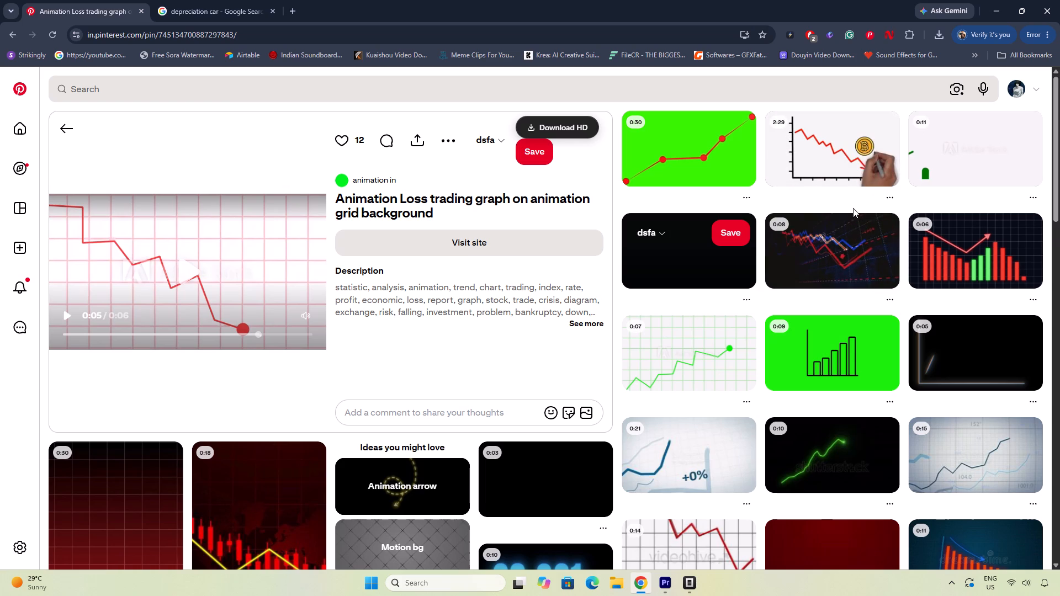
Check the related pins, open the black trend line one, and return to the "going down arrow video" results.
scroll(772, 290, "down", 5)
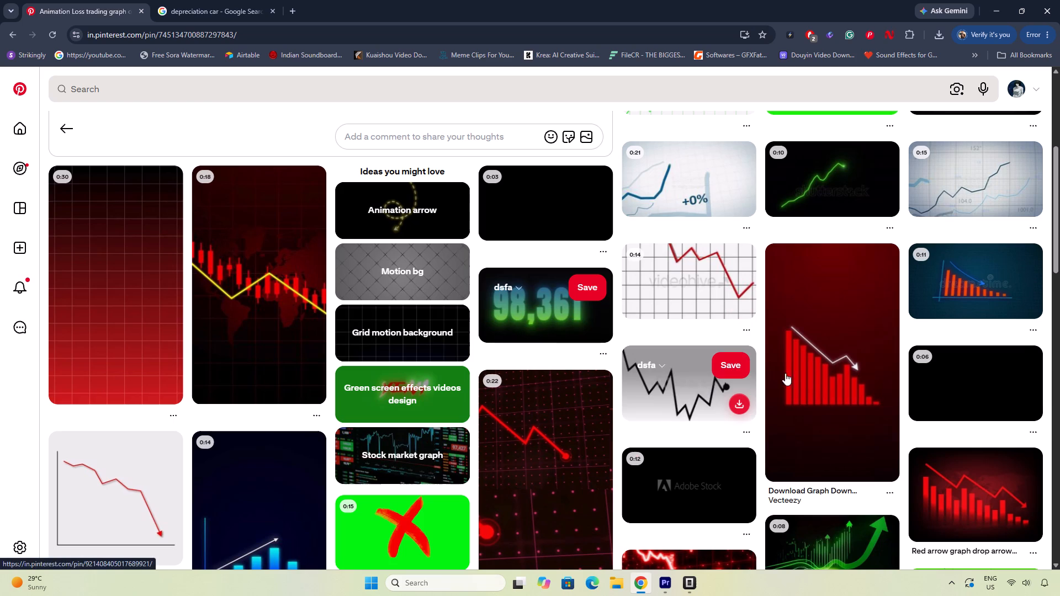
left_click(667, 389)
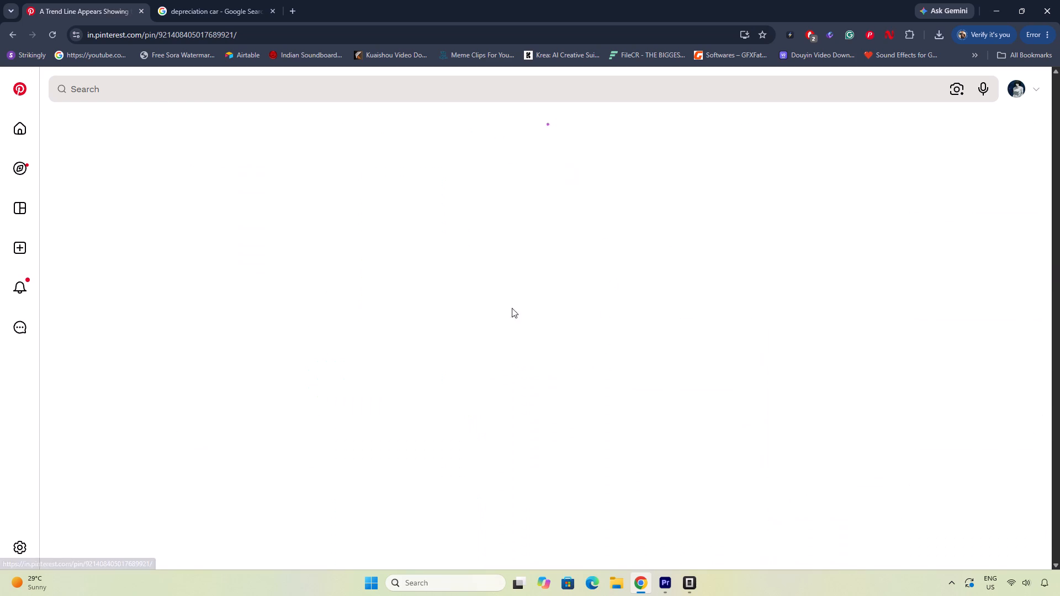
left_click(6, 38)
scroll(559, 332, "down", 5)
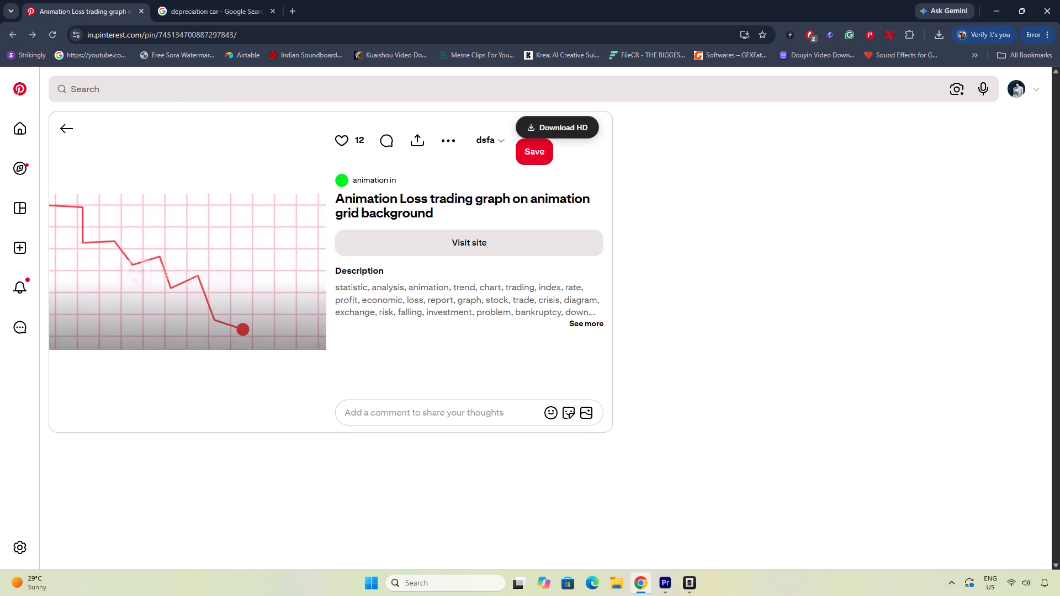
left_click(9, 35)
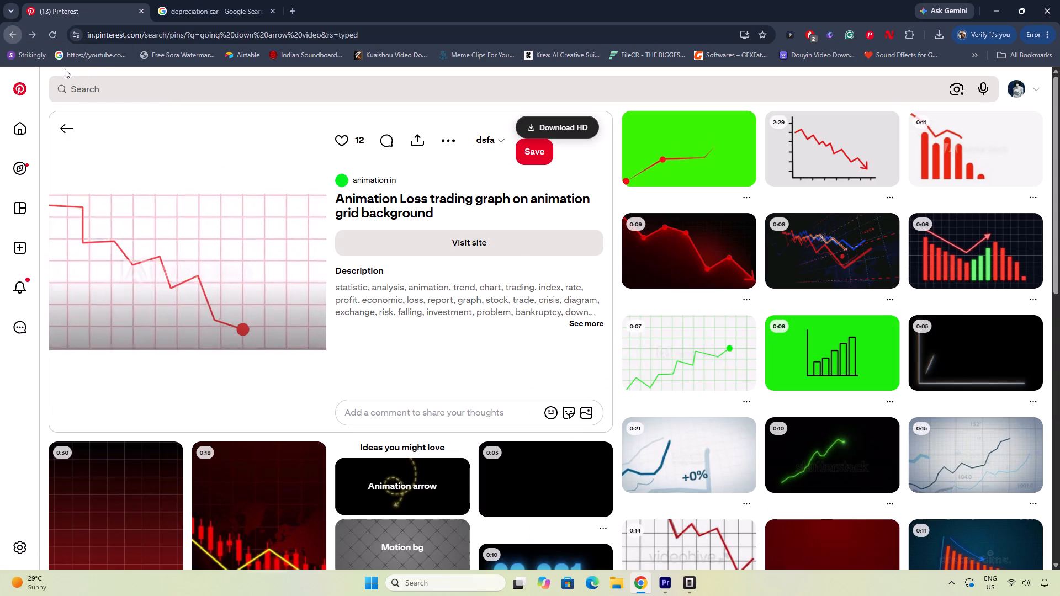
Look through the "going down arrow video" results for a suitable falling arrow animation.
scroll(516, 382, "down", 4)
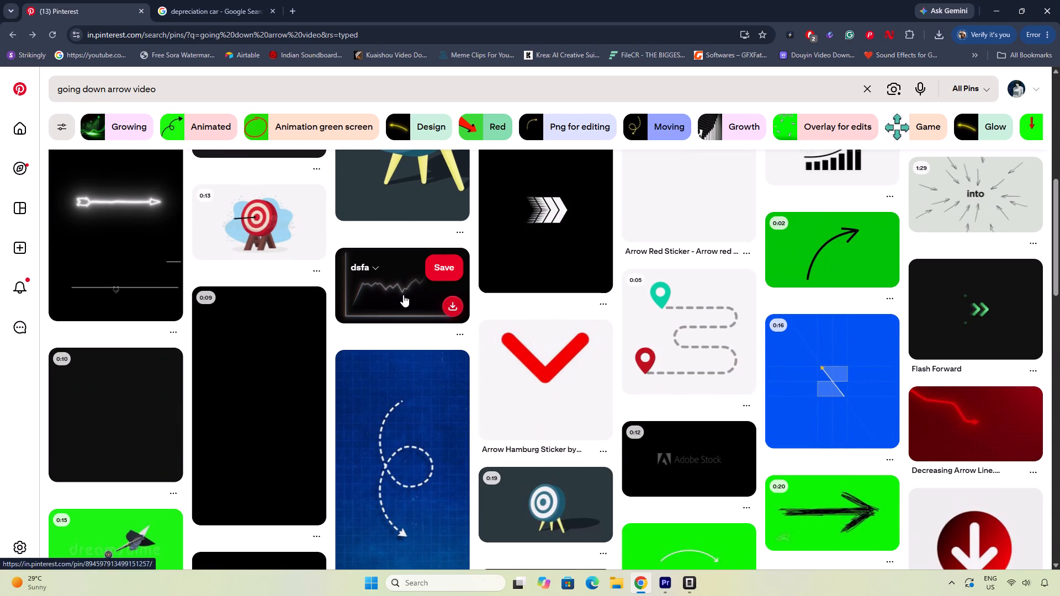
scroll(436, 378, "down", 2)
scroll(679, 360, "down", 2)
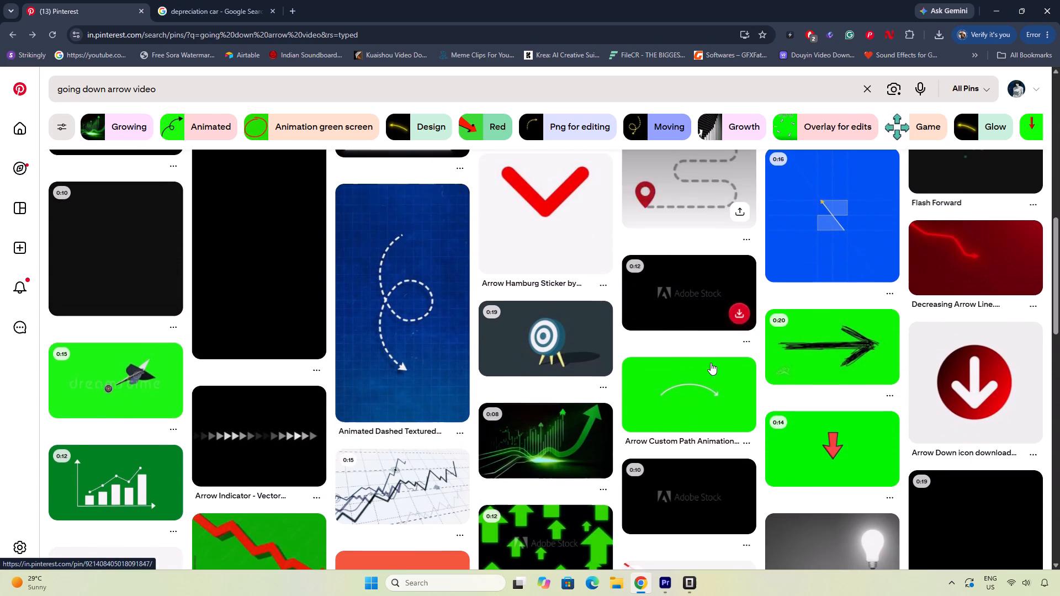
scroll(620, 366, "down", 2)
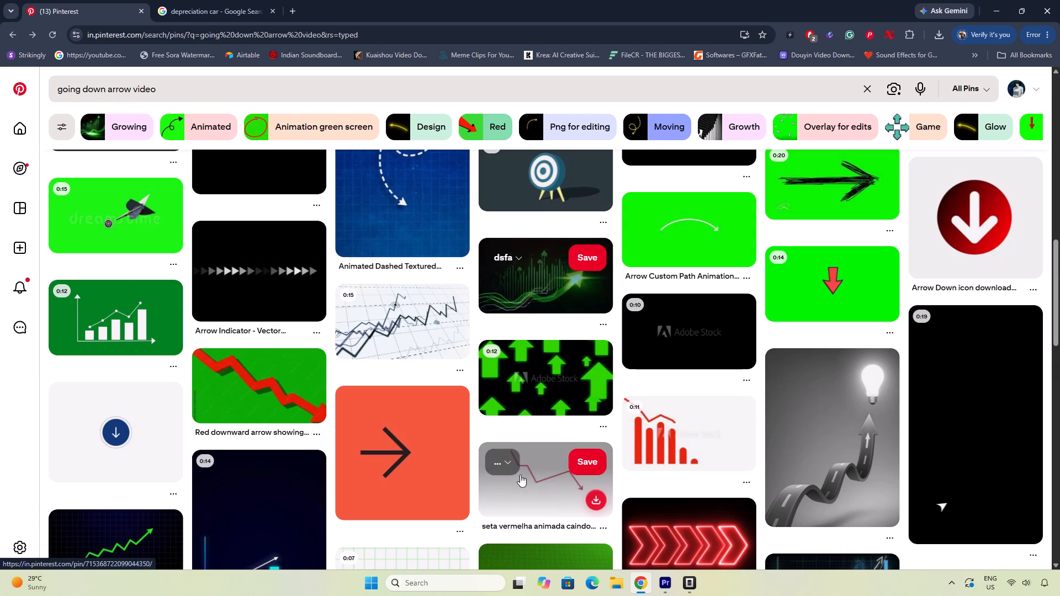
scroll(591, 300, "down", 7)
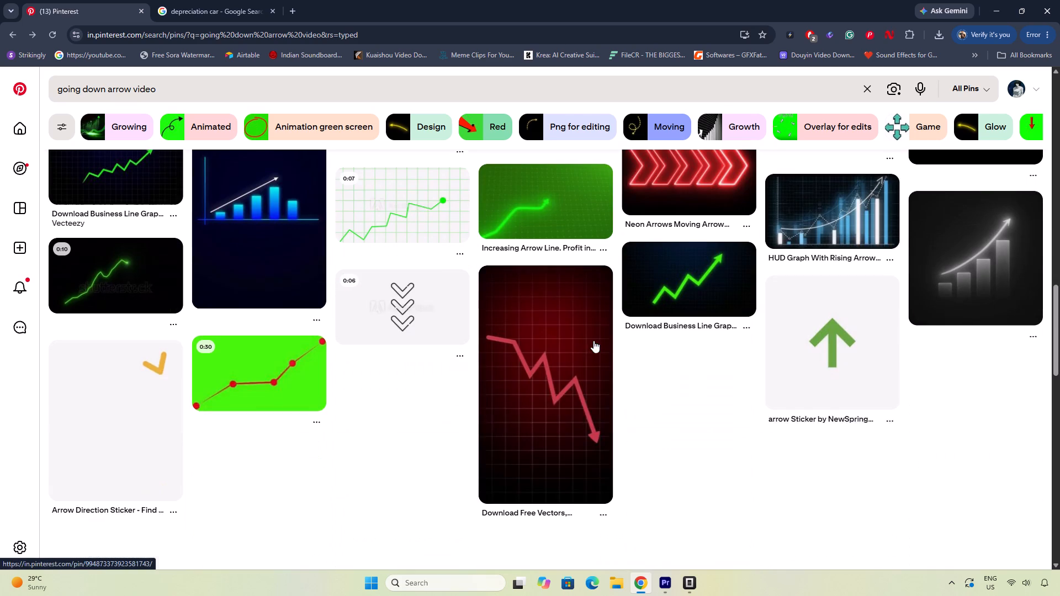
scroll(560, 353, "down", 4)
scroll(500, 355, "up", 4)
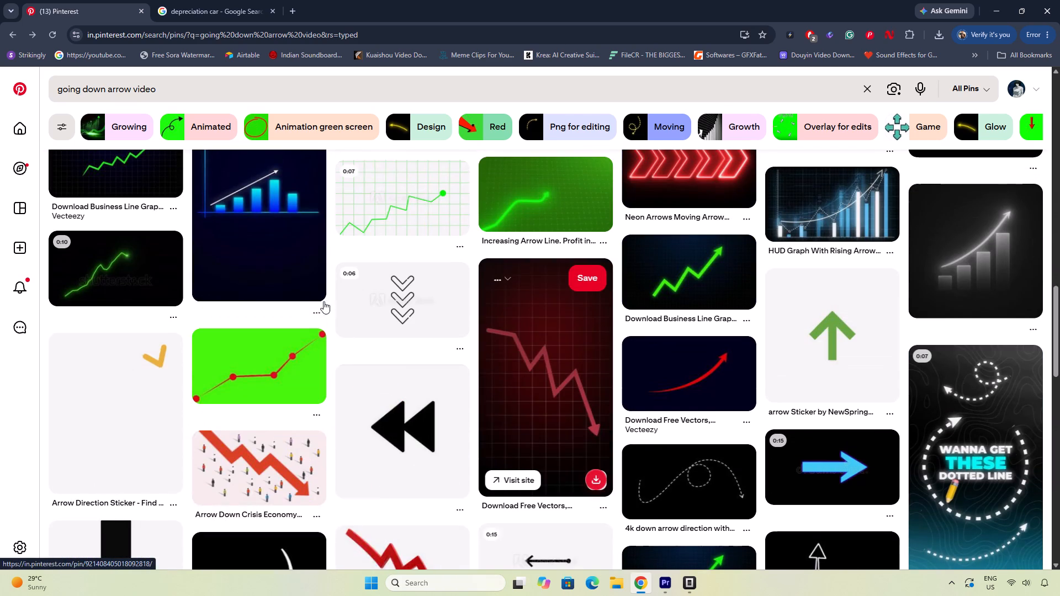
scroll(219, 251, "up", 2)
scroll(302, 327, "down", 5)
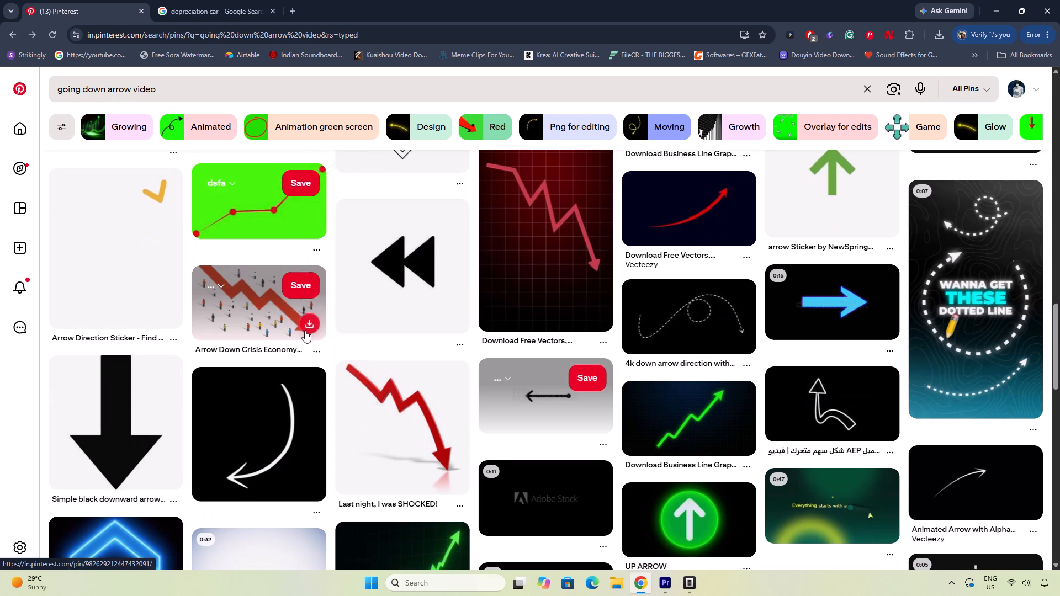
scroll(426, 342, "down", 5)
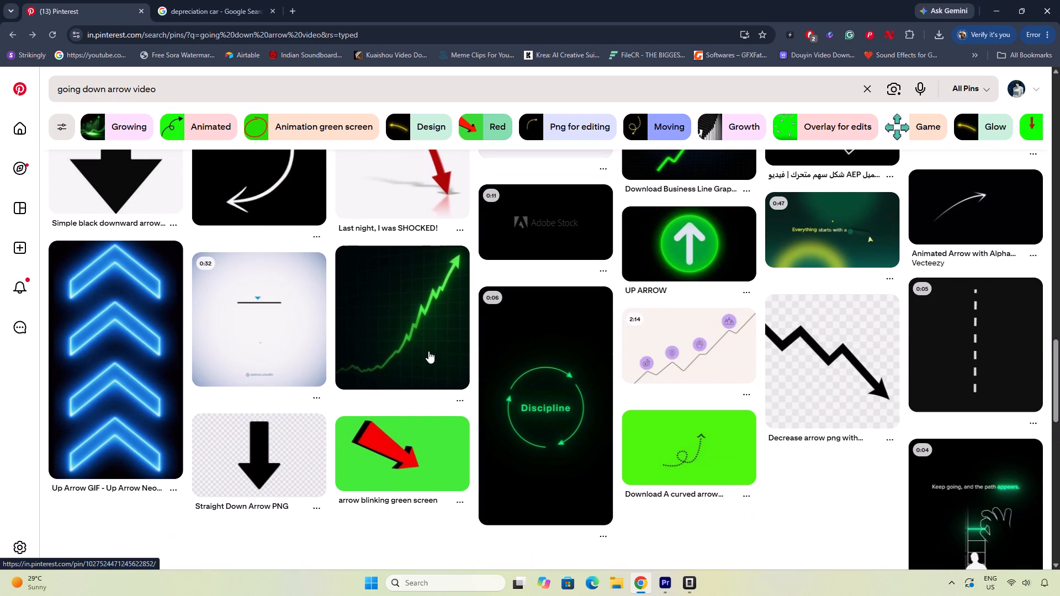
scroll(495, 340, "down", 6)
scroll(558, 345, "up", 3)
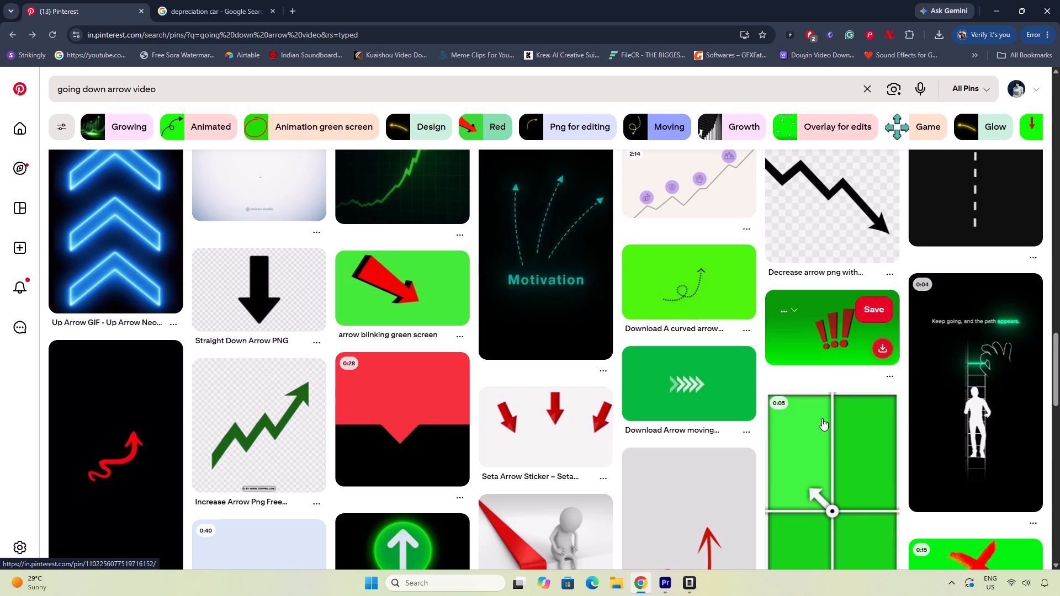
scroll(830, 415, "down", 2)
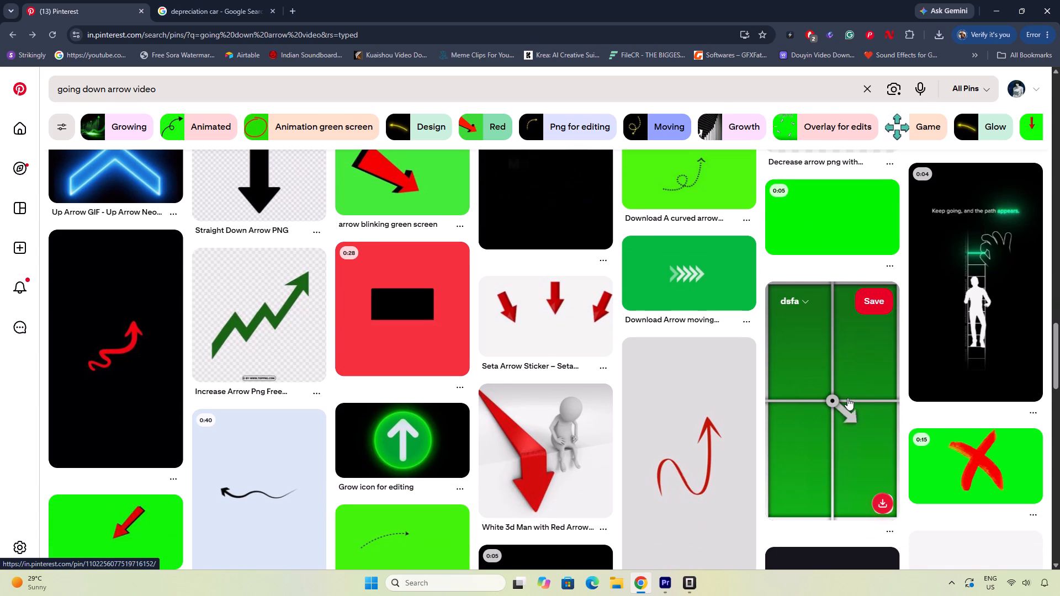
scroll(838, 411, "down", 1)
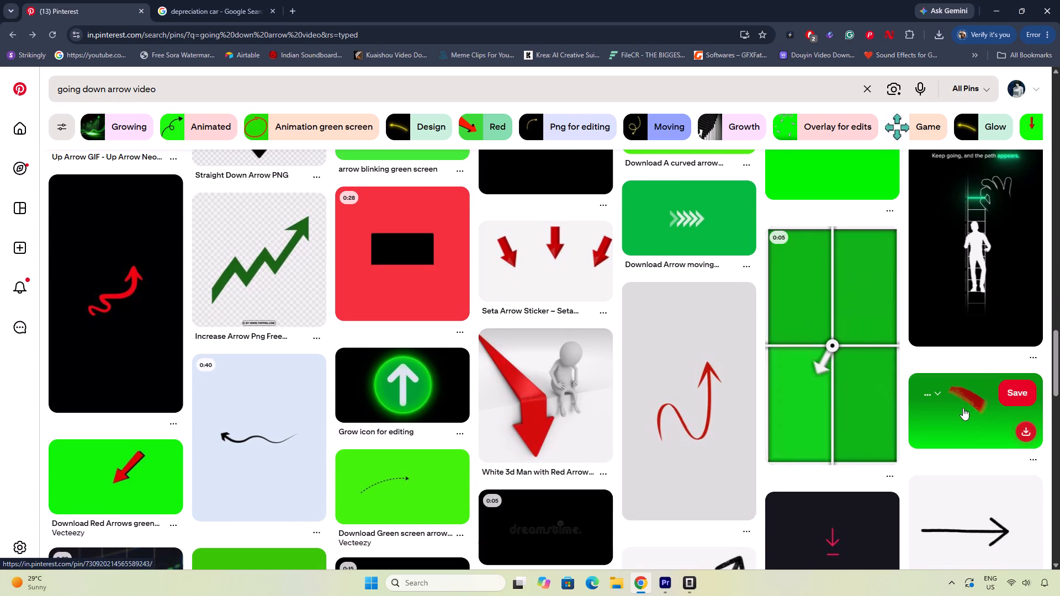
scroll(962, 408, "down", 4)
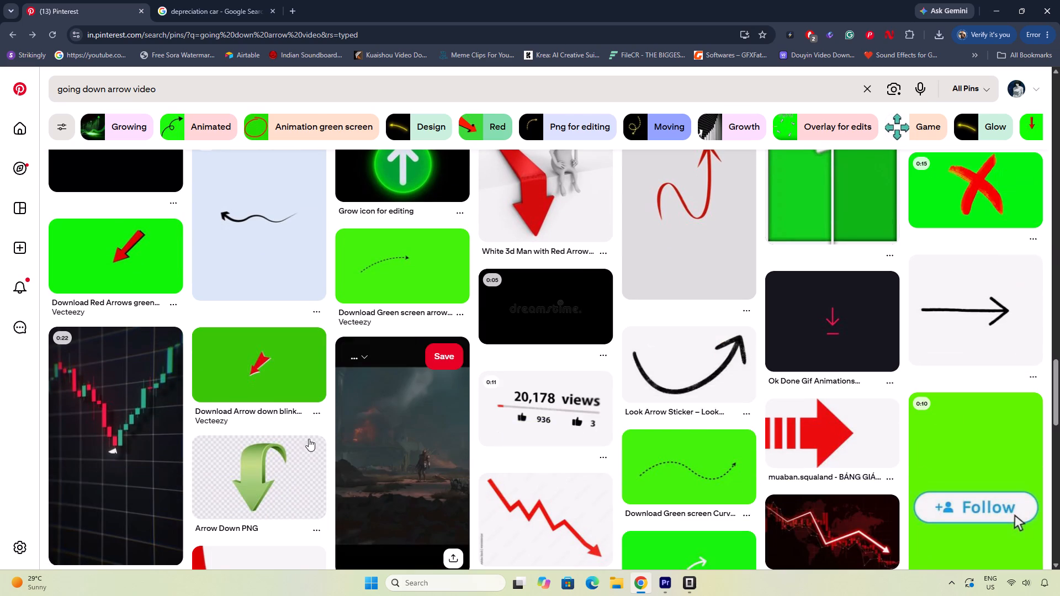
scroll(199, 370, "down", 6)
scroll(205, 382, "up", 4)
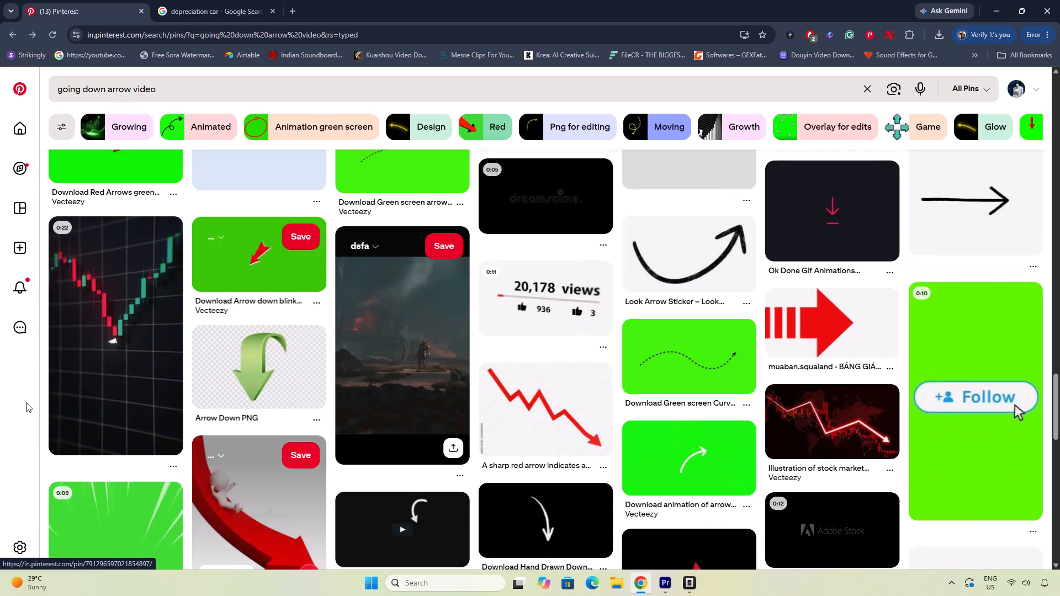
scroll(169, 401, "down", 4)
scroll(380, 379, "up", 7)
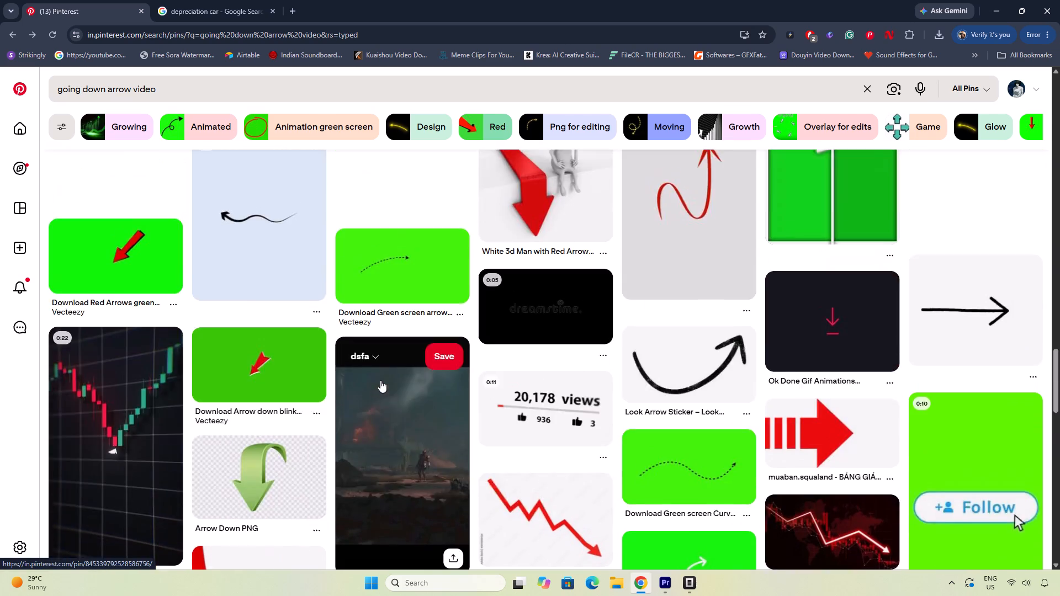
scroll(380, 380, "up", 11)
scroll(441, 405, "up", 1)
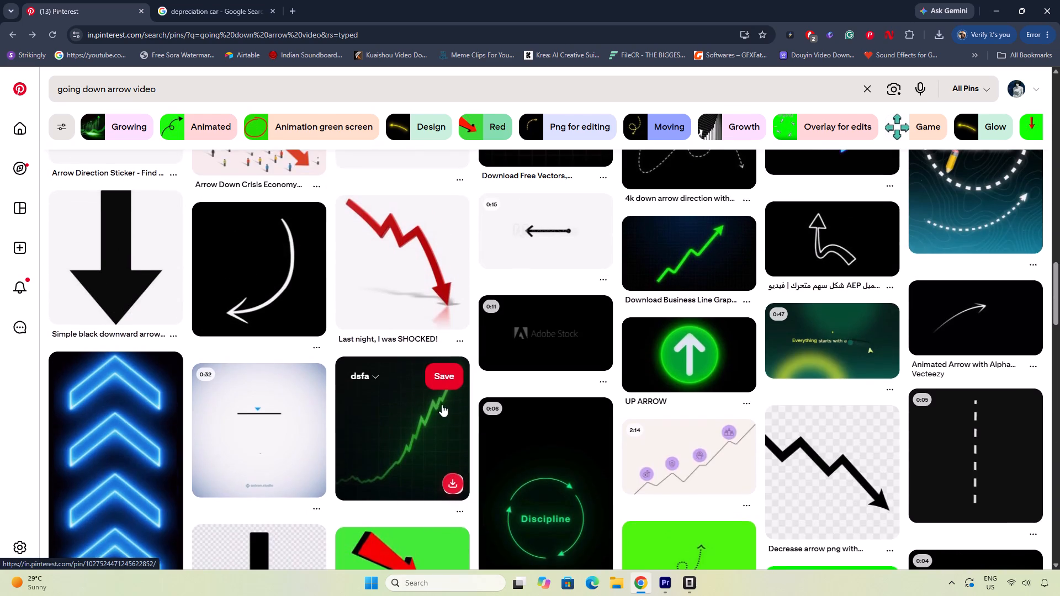
scroll(442, 405, "up", 1)
scroll(441, 406, "up", 20)
scroll(441, 406, "up", 20)
scroll(441, 406, "up", 1)
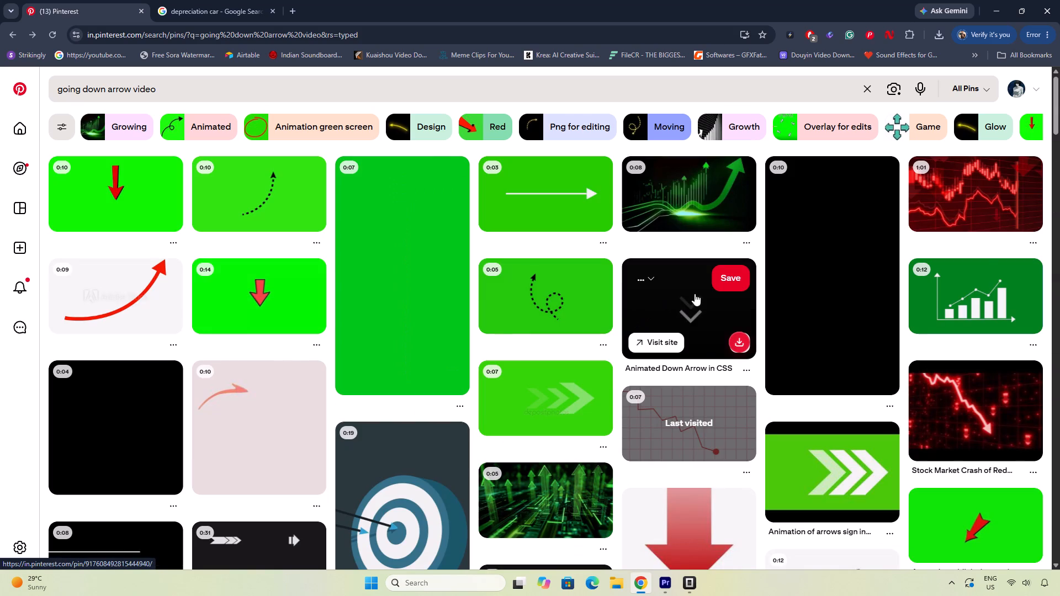
Open the red stock chart video pin "Waves on Graph and Arrows Falling Down" and watch it.
left_click(950, 192)
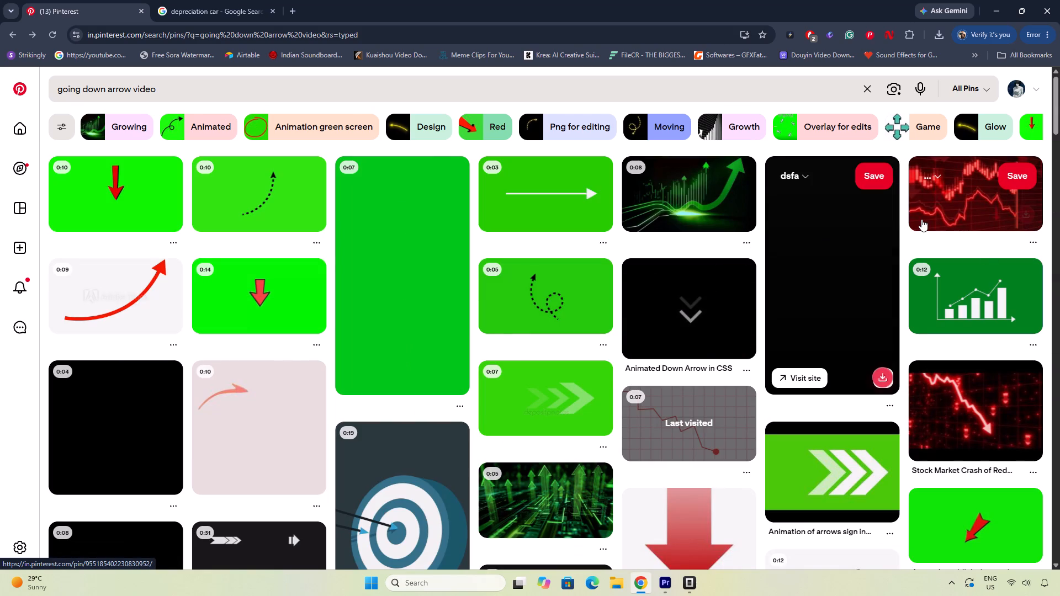
left_click(955, 186)
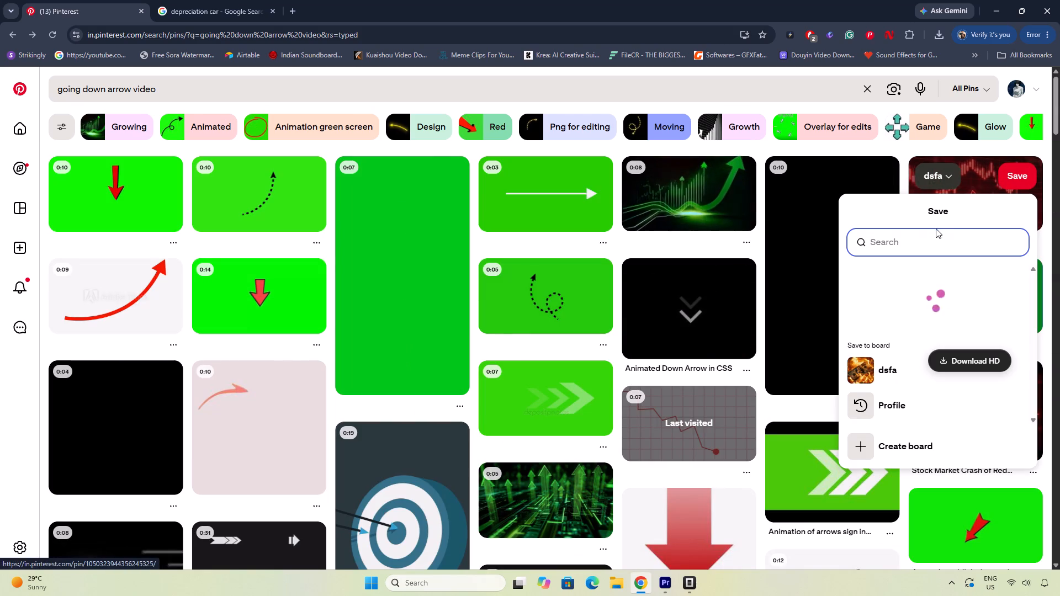
left_click(988, 182)
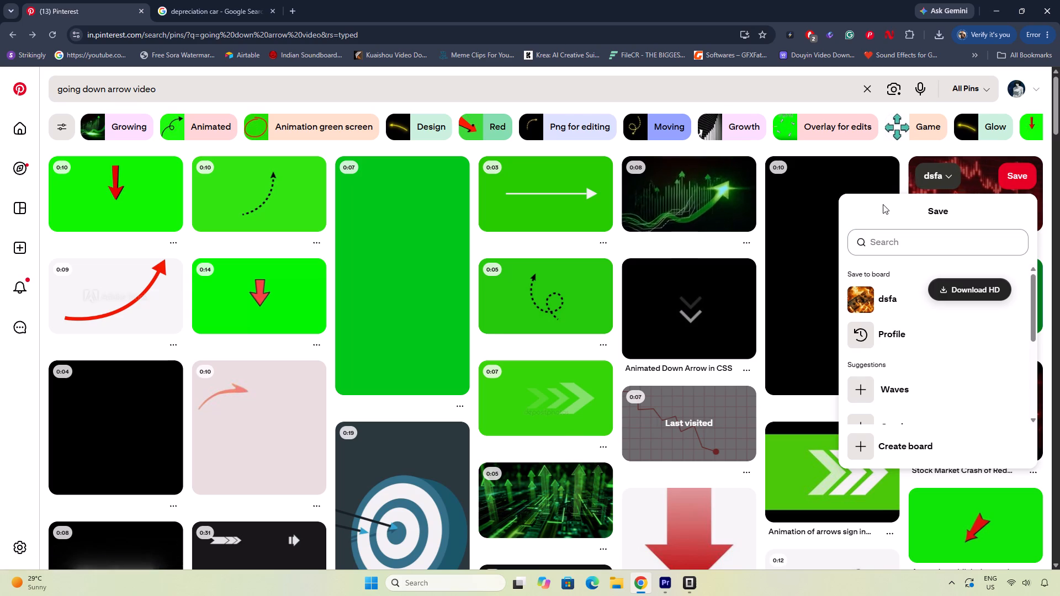
left_click_drag(887, 168, 909, 151)
left_click(905, 151)
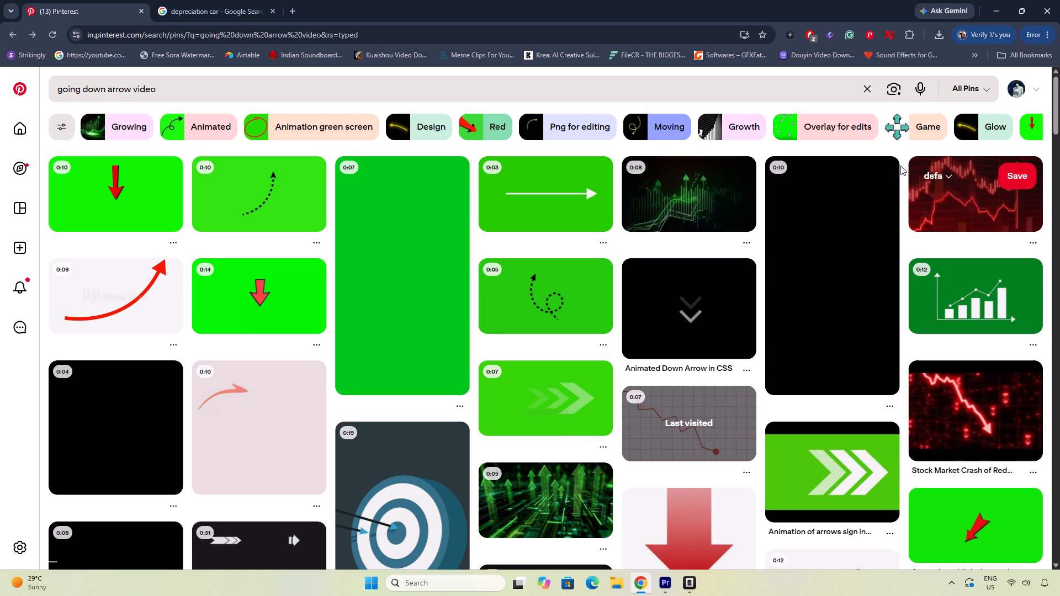
left_click(962, 221)
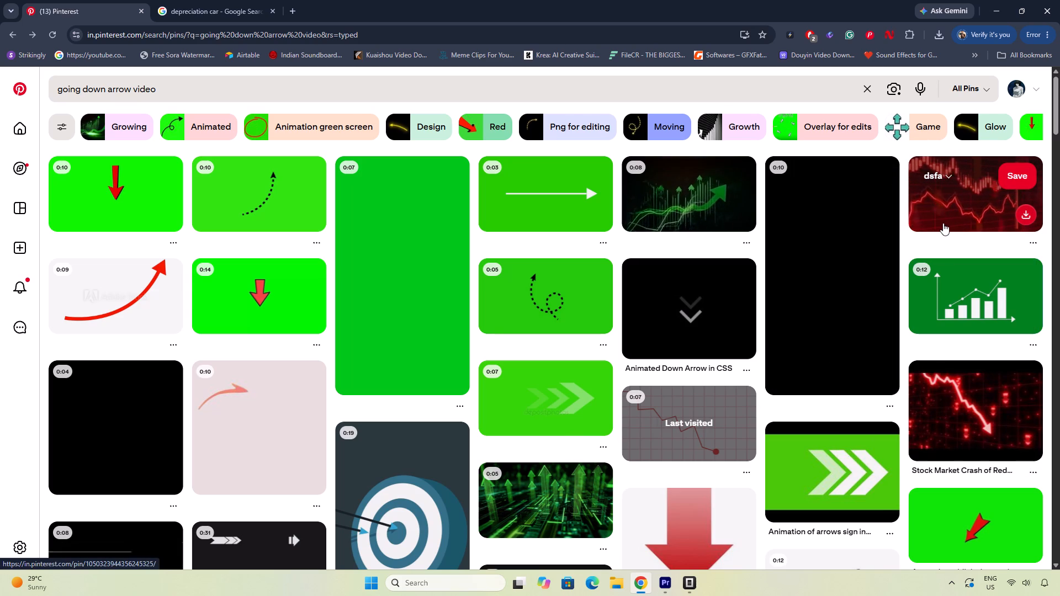
left_click(945, 206)
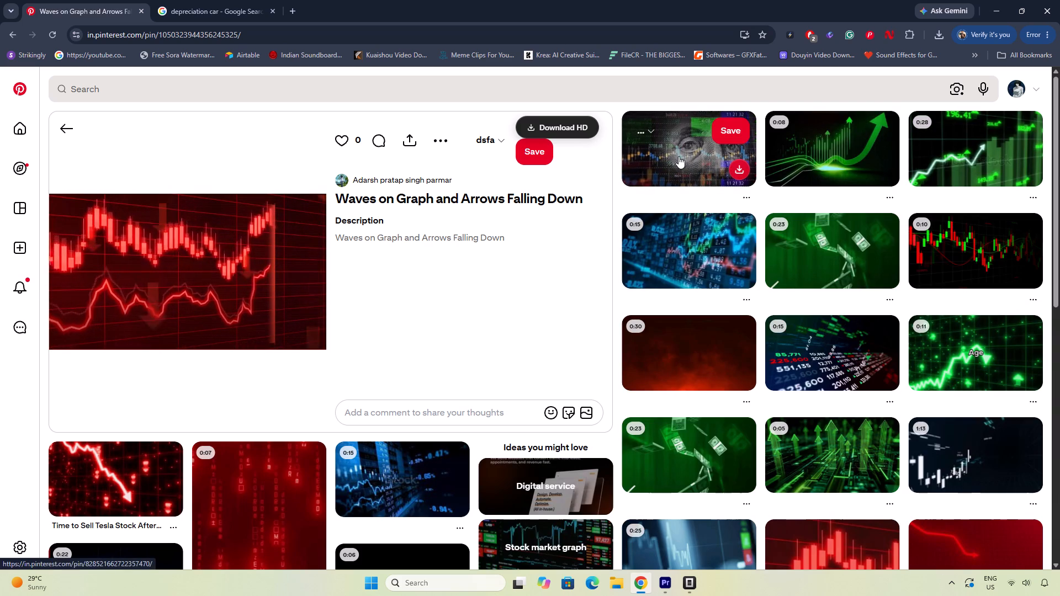
Open the related "Money money y" video pin and pause its playback.
left_click(679, 156)
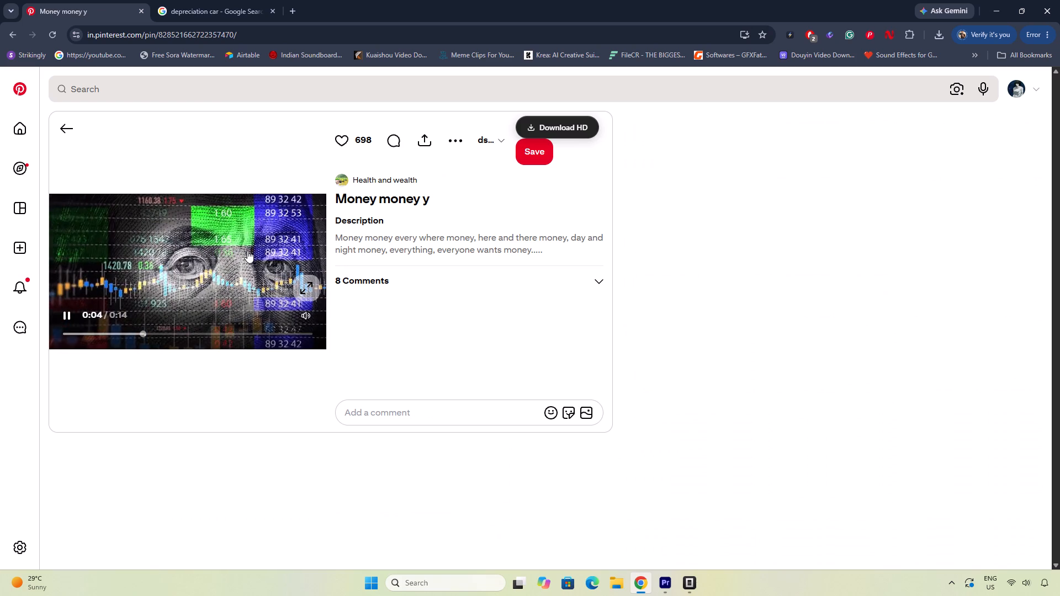
left_click(66, 315)
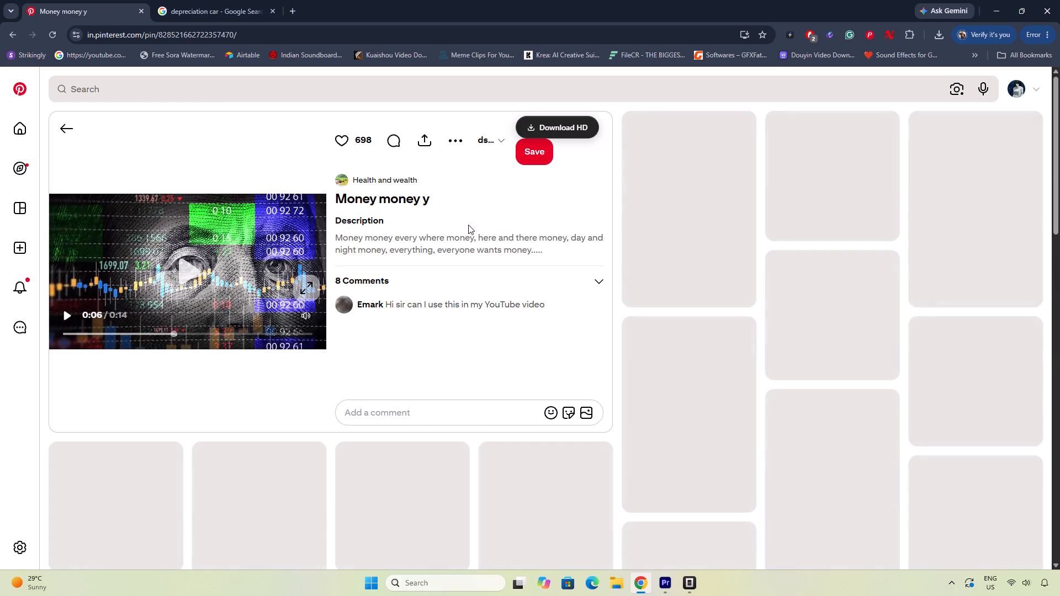
Download the "Money money y" pin video and place pin-video.mp4 on V2 directly after pin-image (1).png in the Premiere Pro timeline.
left_click(565, 125)
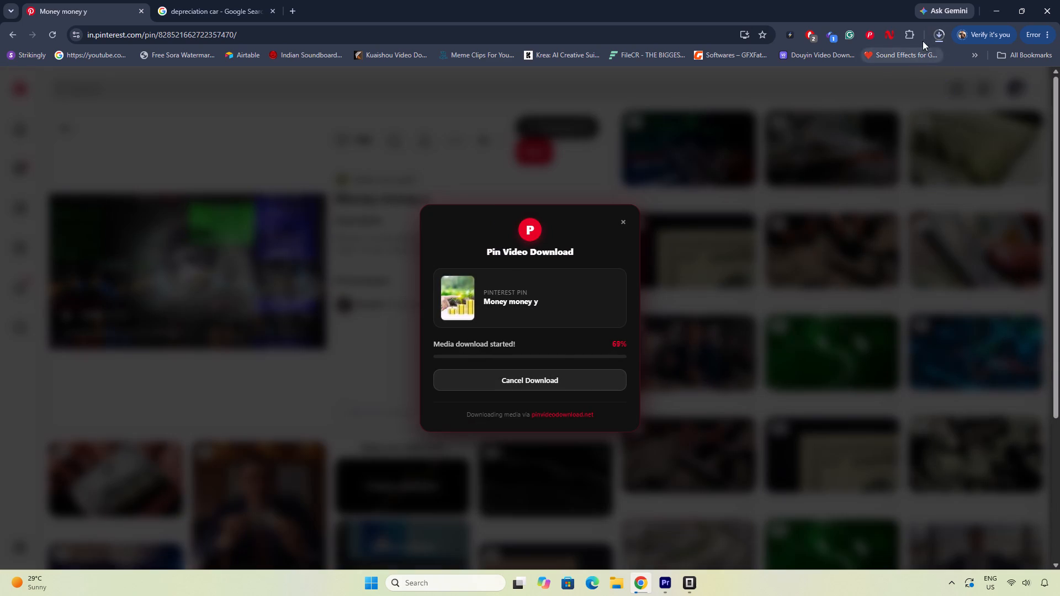
left_click(943, 33)
left_click_drag(842, 80, 709, 407)
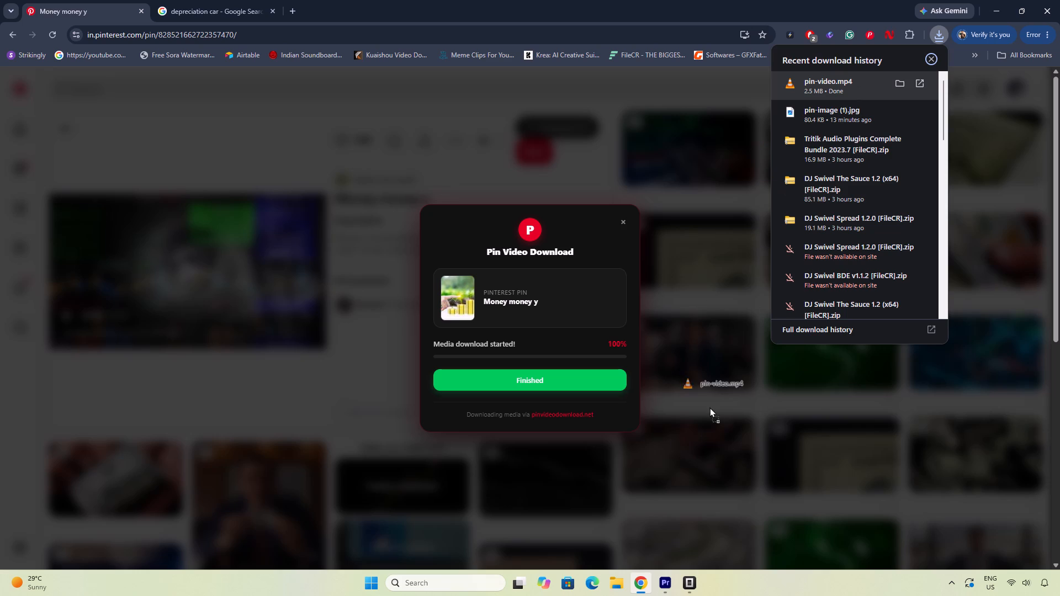
left_click_drag(709, 407, 721, 433)
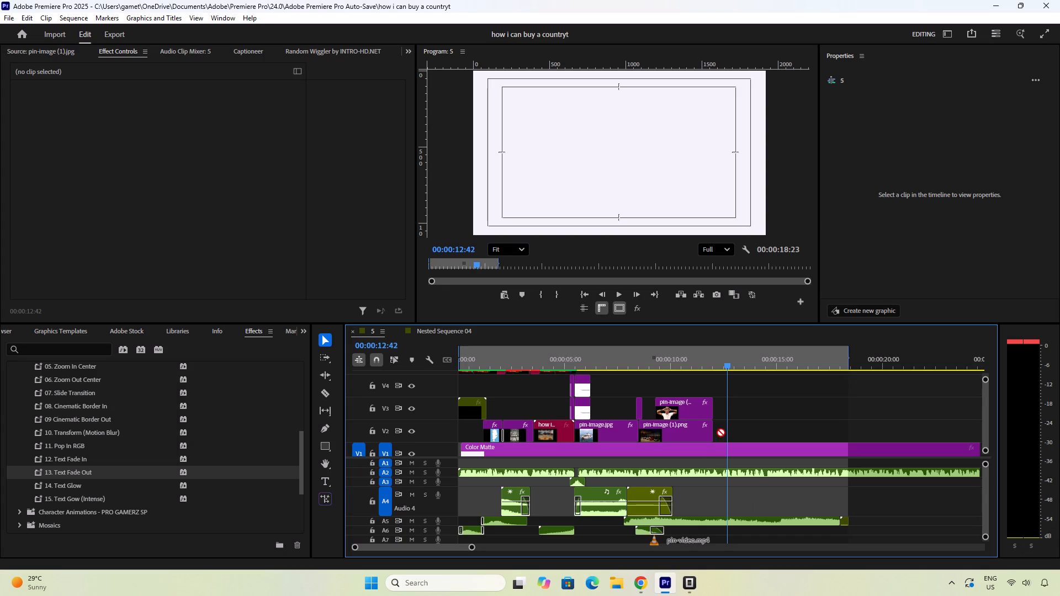
left_click_drag(721, 433, 711, 438)
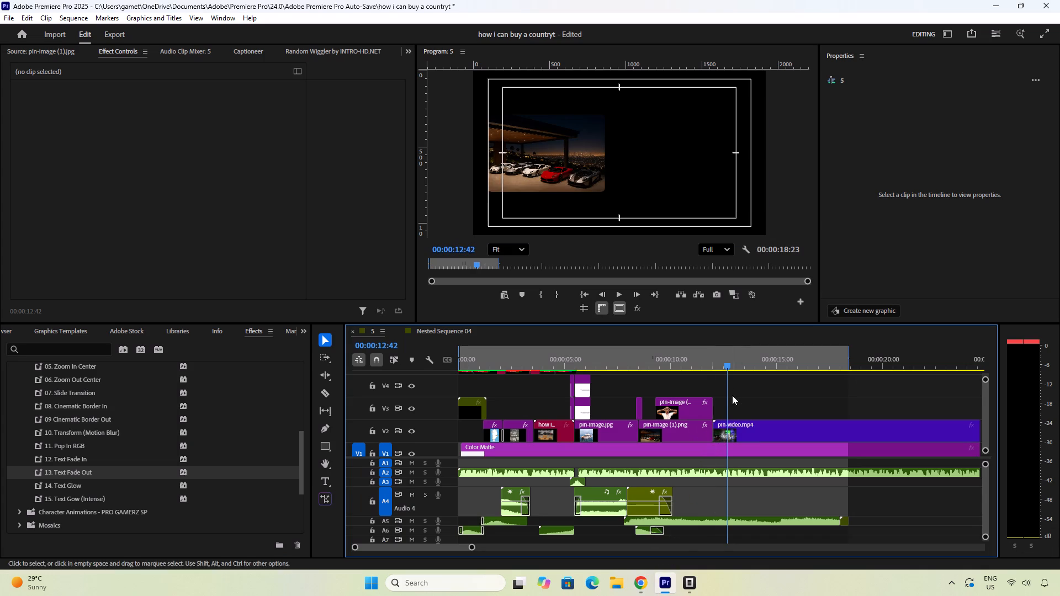
Play through the cut into pin-video.mp4 and set the clip's scale to 239%.
left_click_drag(720, 358, 692, 364)
key("space")
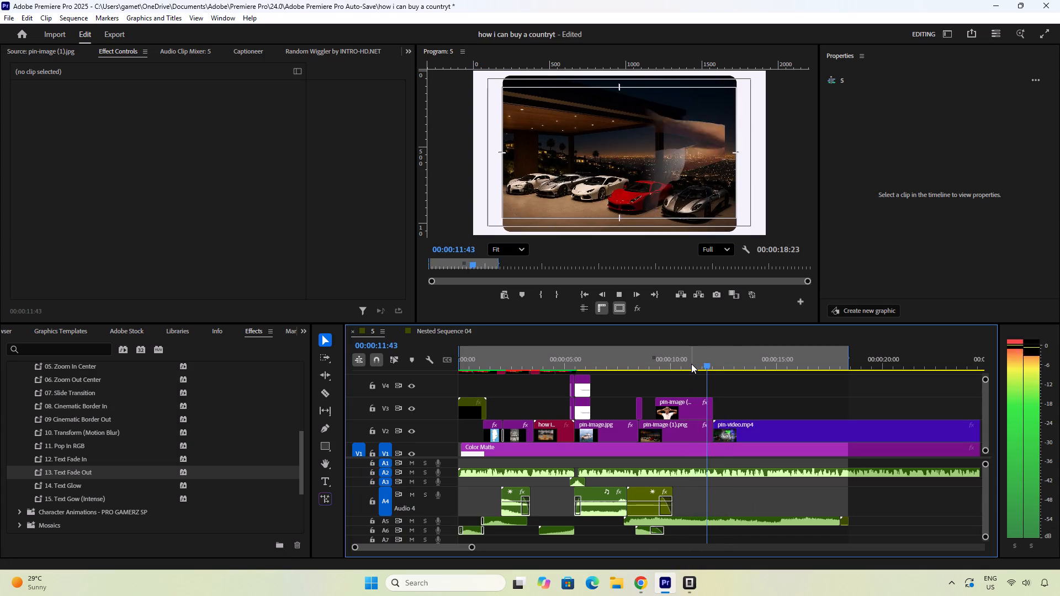
key("space")
key("space")
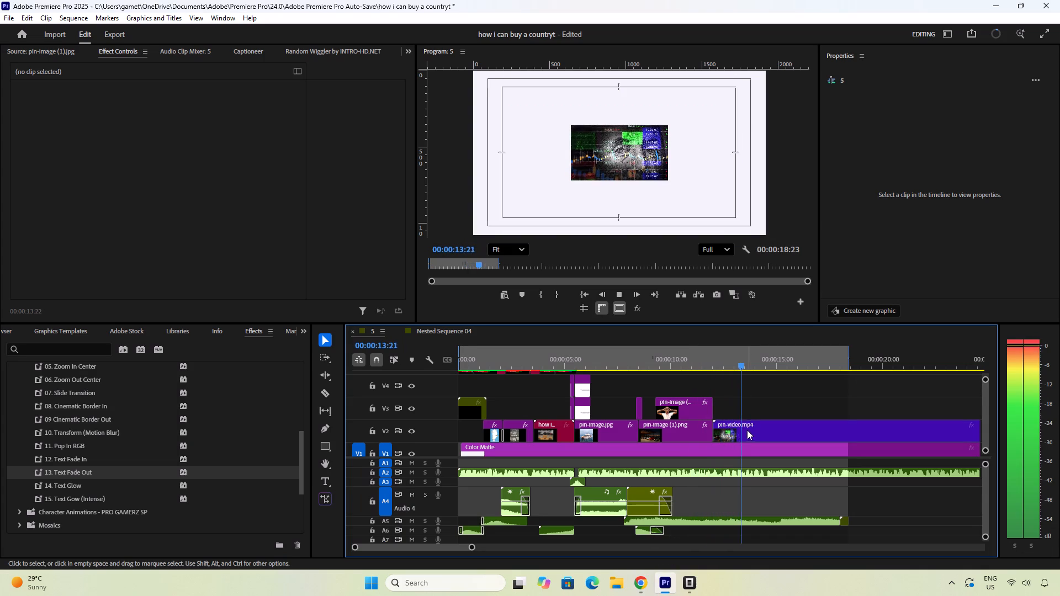
key("space")
left_click(746, 431)
left_click_drag(929, 177, 976, 178)
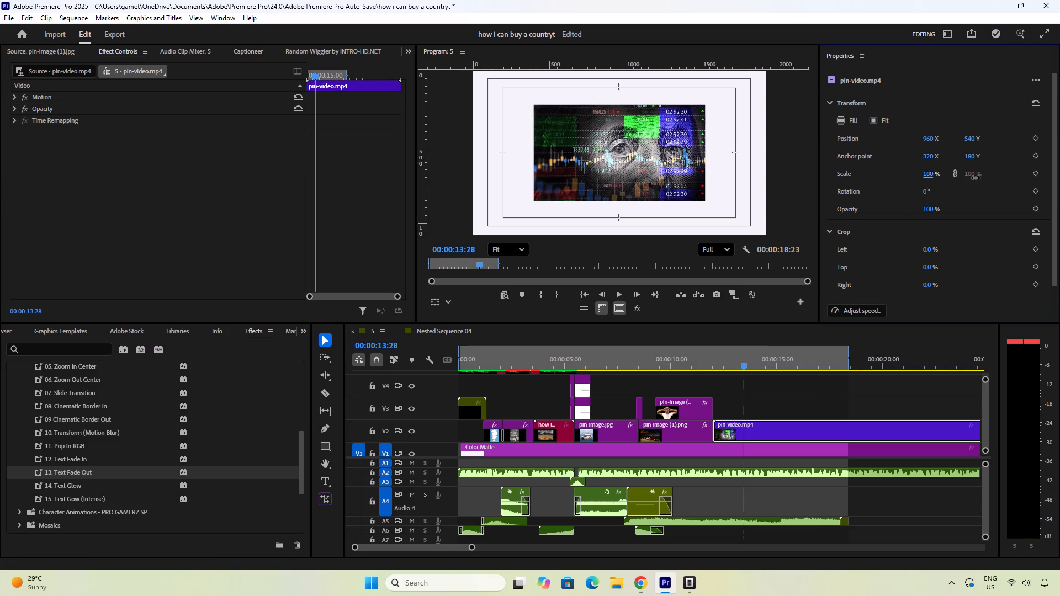
left_click_drag(976, 178, 1010, 182)
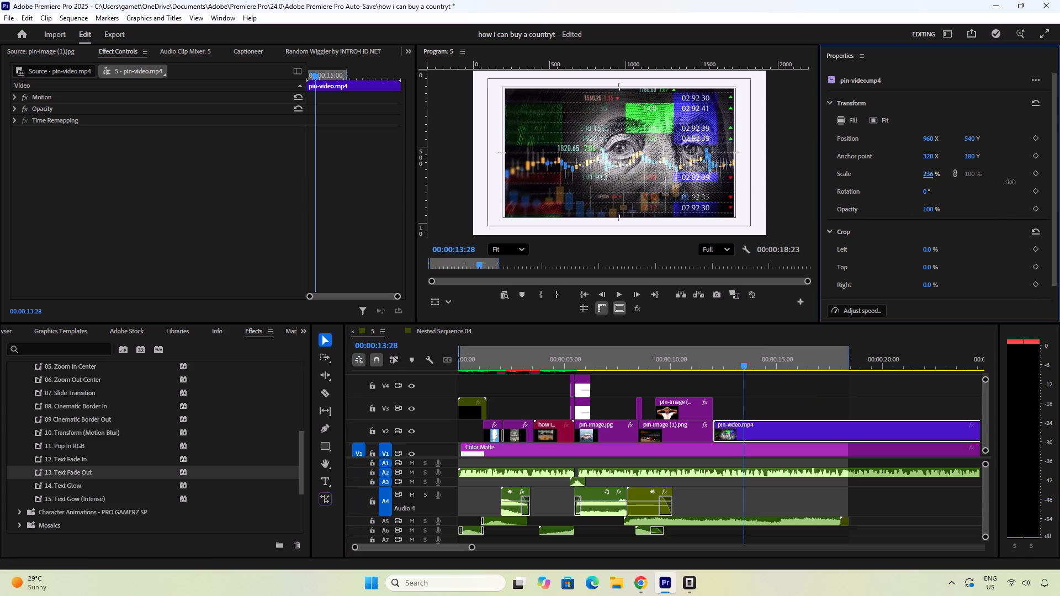
left_click_drag(1010, 182, 1013, 182)
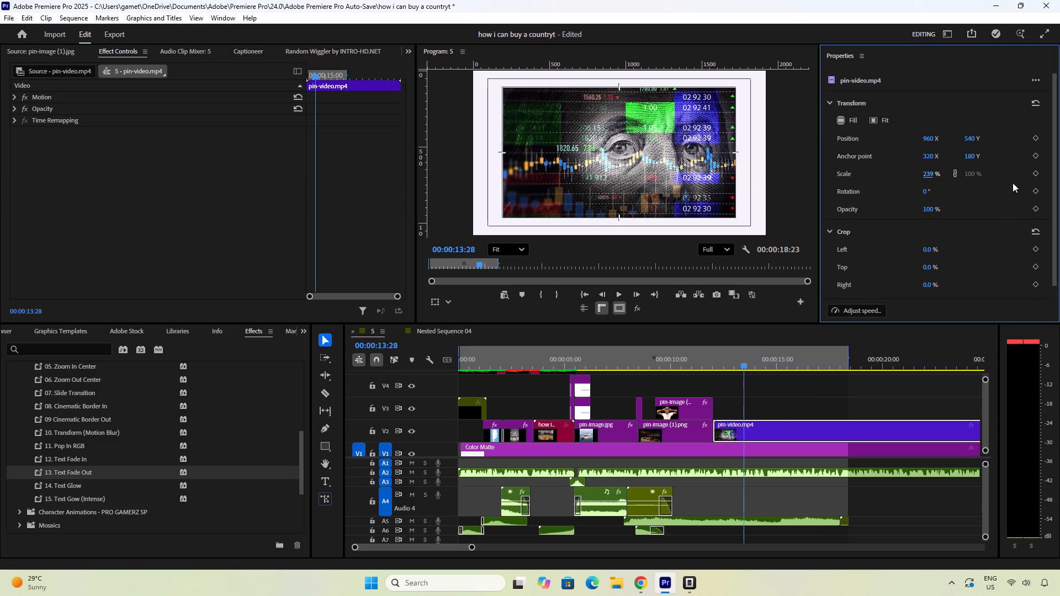
Find "round" effects with Excalibur and apply FI: Rounded Crop FX to pin-video.mp4.
key("ctrl+space")
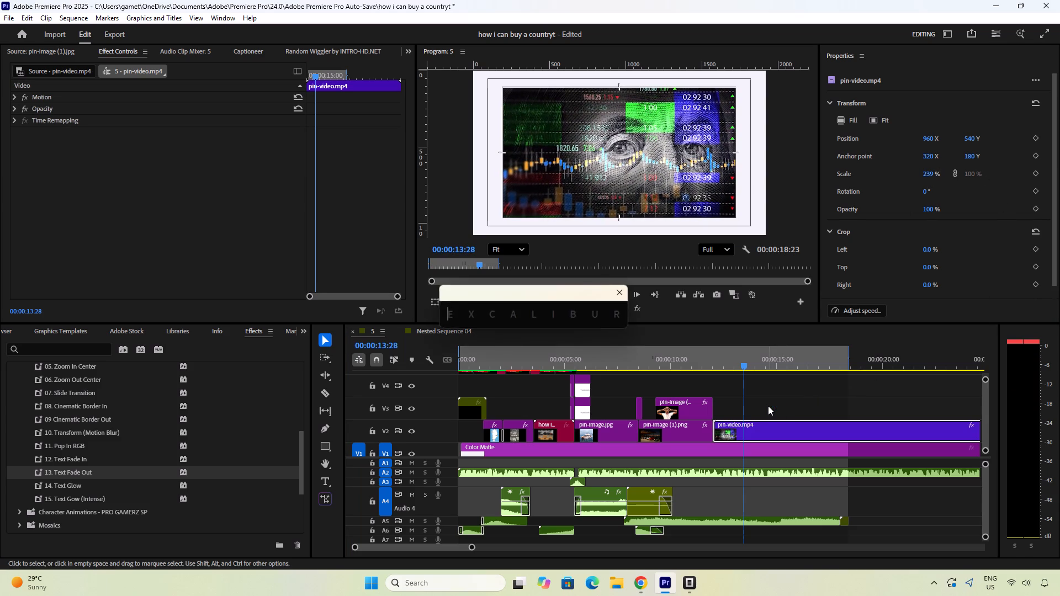
type("round")
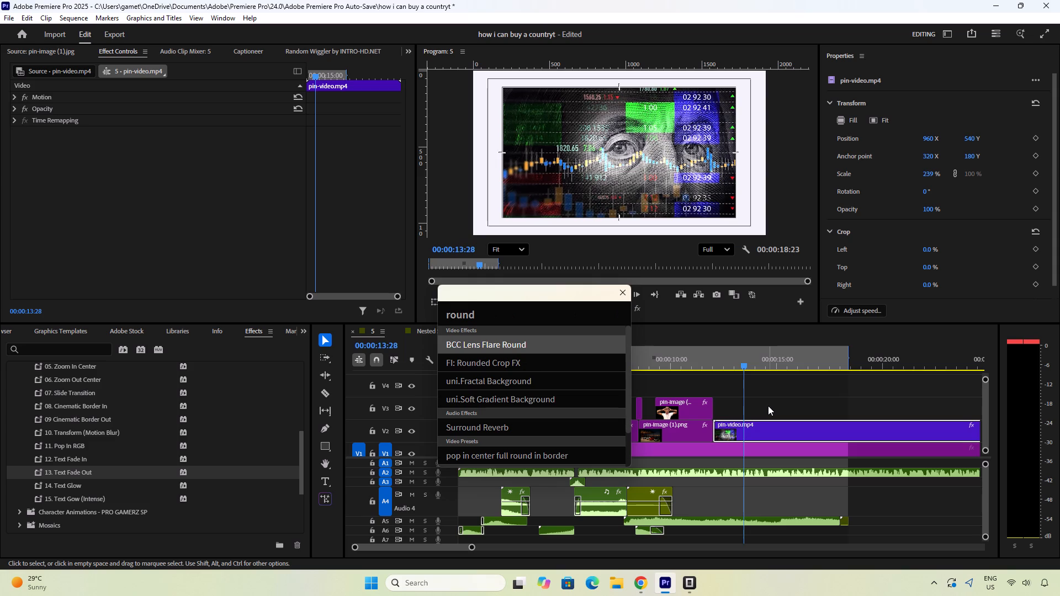
key("Down")
key("Return")
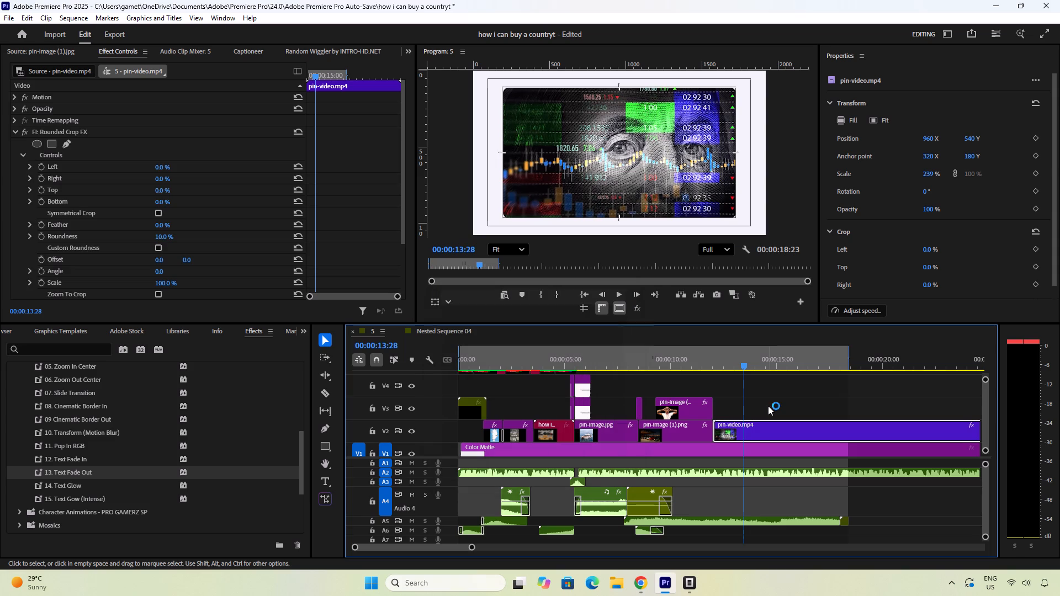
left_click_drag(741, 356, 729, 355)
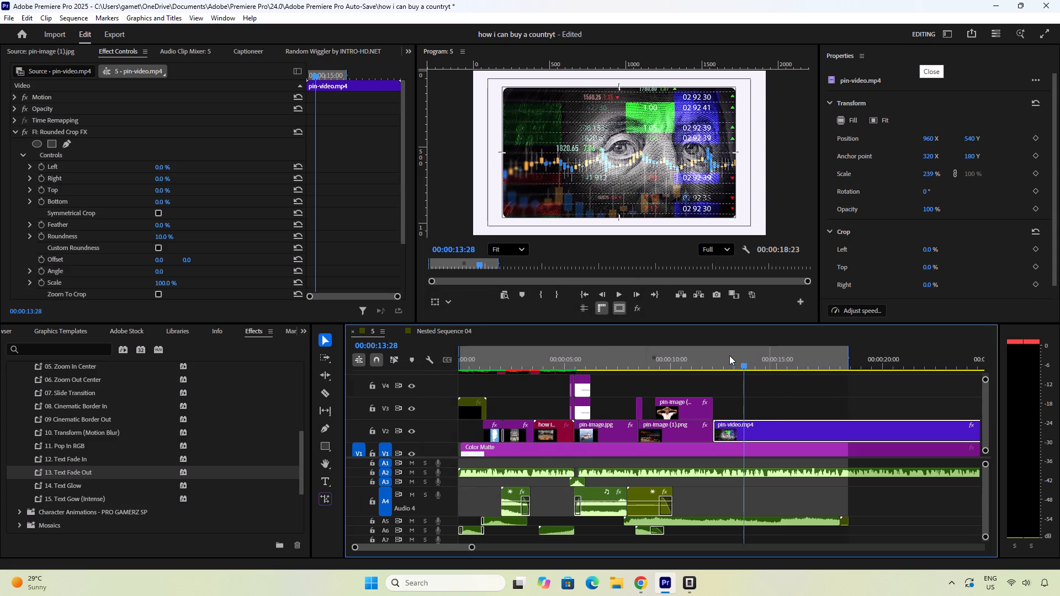